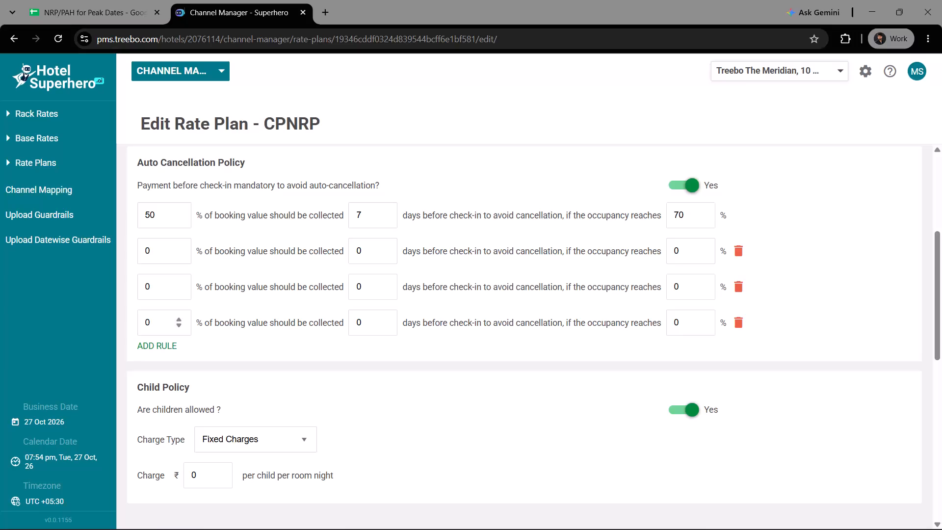
Add a fifth auto-cancellation rule and set the booking value collected to 50% in rules two through five.
{"action": "left_click", "coordinate": [162, 343]}
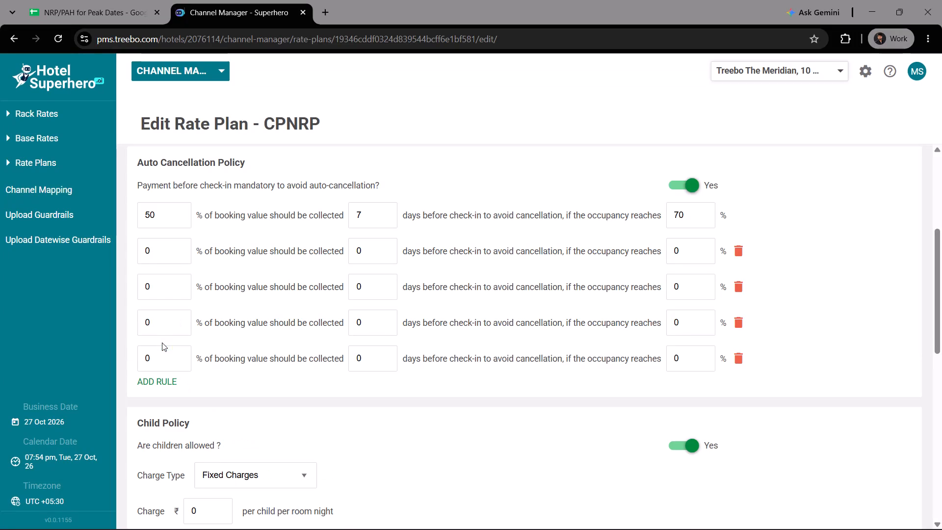
{"action": "left_click", "coordinate": [148, 252]}
{"action": "key", "text": "Left"}
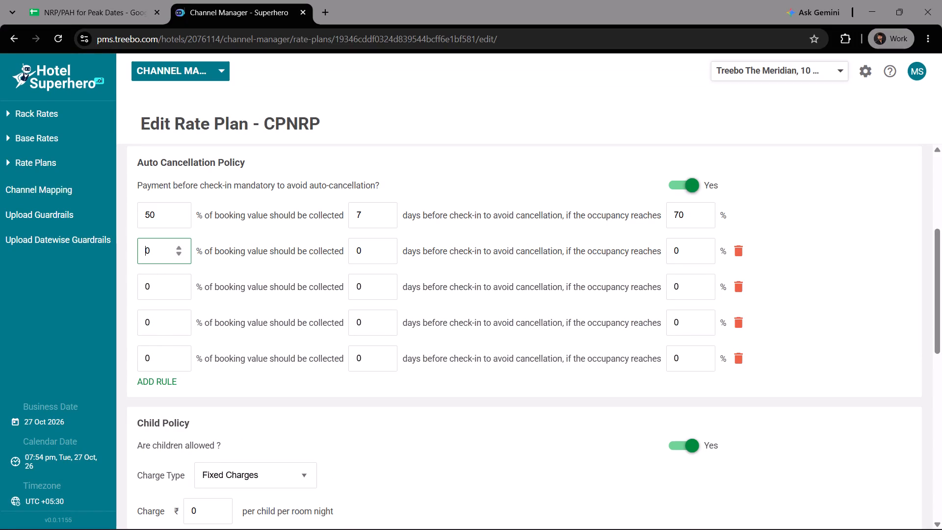
{"action": "key", "text": "5"}
{"action": "left_click", "coordinate": [148, 287]}
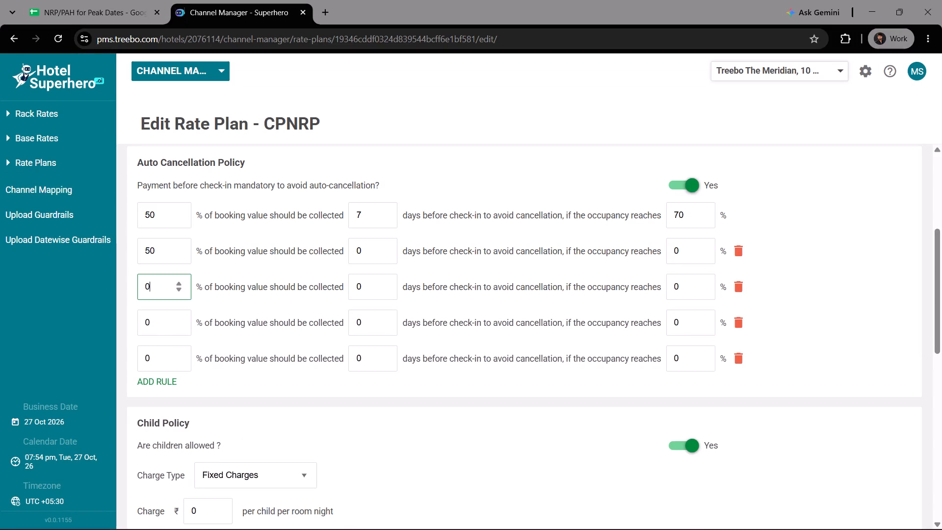
{"action": "key", "text": "Left"}
{"action": "key", "text": "5"}
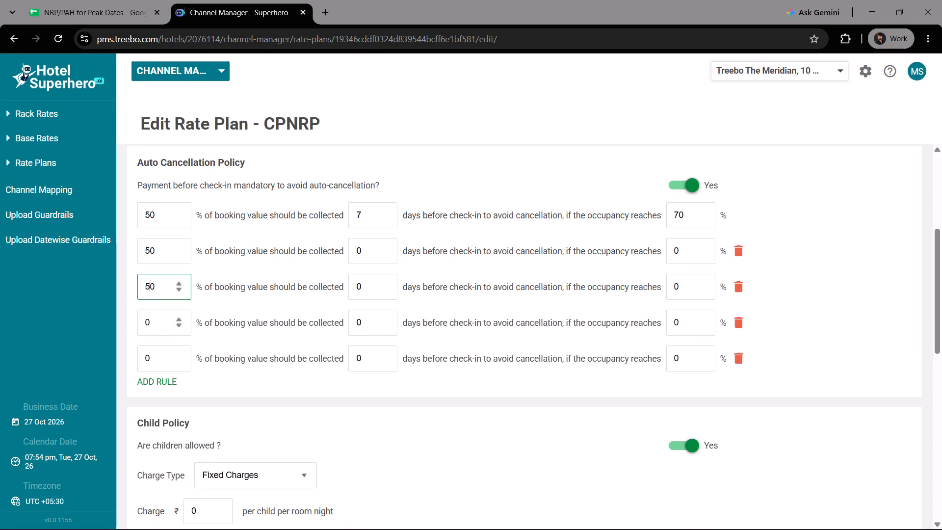
{"action": "left_click", "coordinate": [144, 321]}
{"action": "key", "text": "5"}
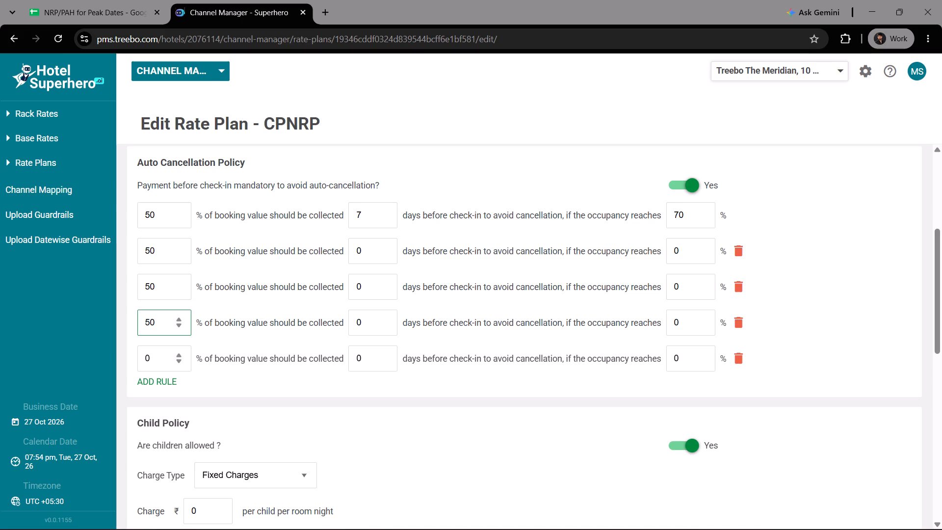
{"action": "left_click", "coordinate": [144, 354]}
{"action": "key", "text": "5"}
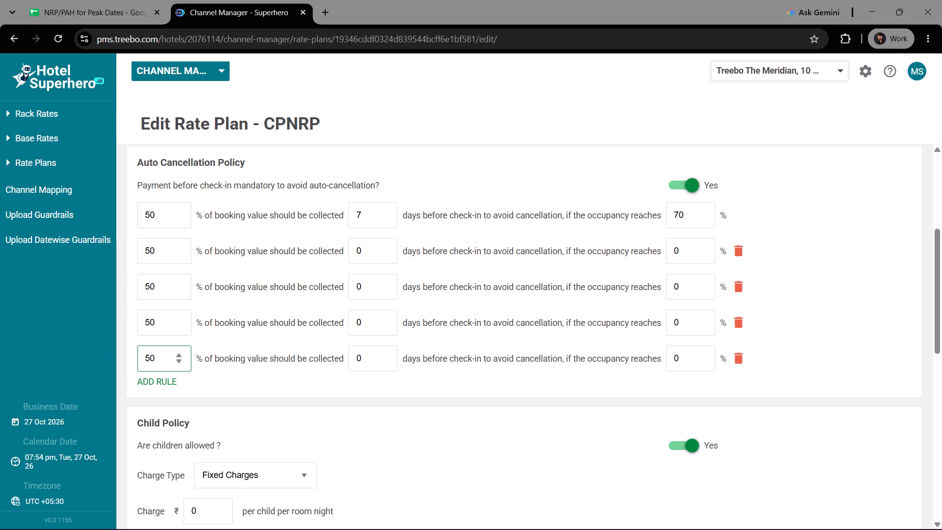
Set the days before check-in for the five auto-cancellation rules to 0, 5, 10, 15 and 25, in order.
{"action": "left_click", "coordinate": [360, 213]}
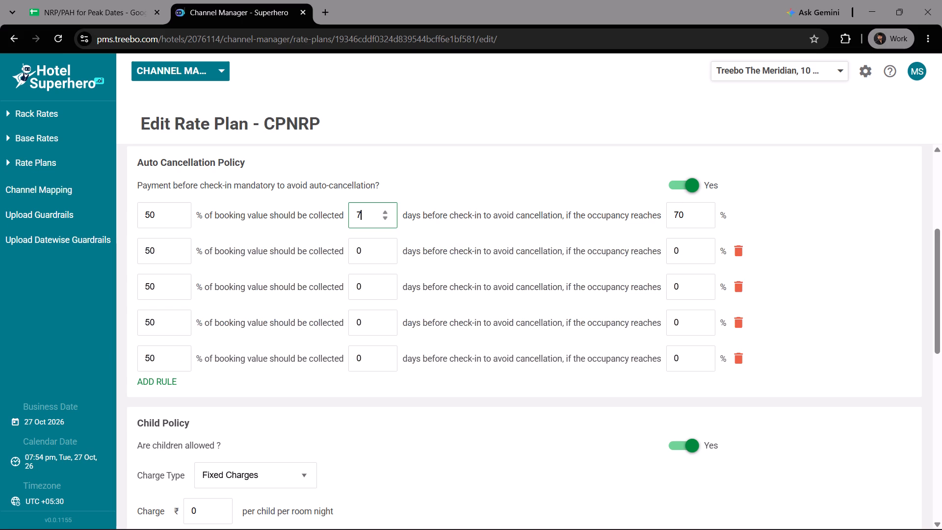
{"action": "key", "text": "BackSpace"}
{"action": "key", "text": "0"}
{"action": "left_click", "coordinate": [359, 252]}
{"action": "key", "text": "Right"}
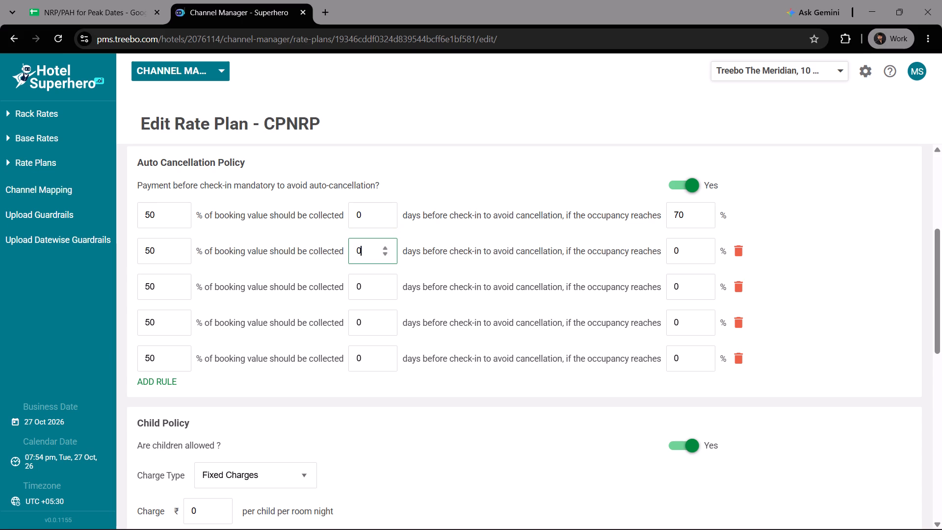
{"action": "key", "text": "BackSpace"}
{"action": "key", "text": "5"}
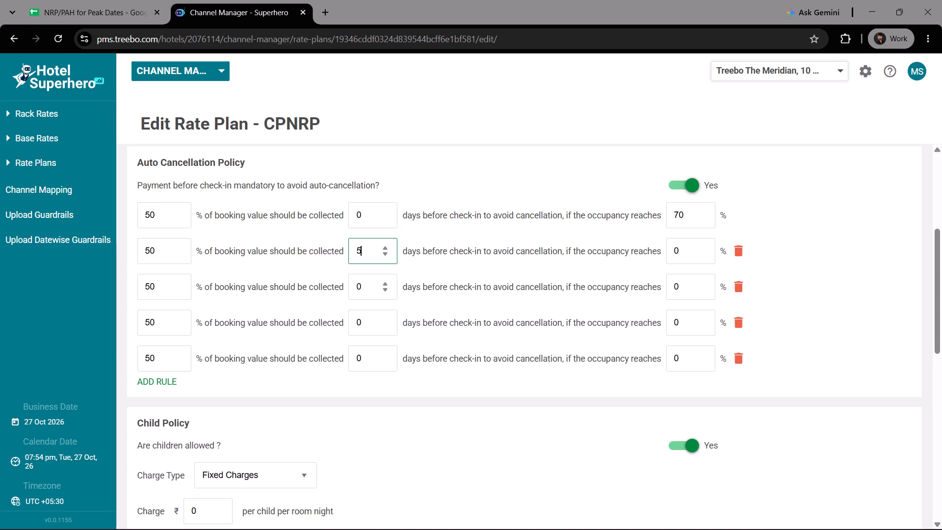
{"action": "left_click", "coordinate": [359, 294]}
{"action": "key", "text": "Left"}
{"action": "key", "text": "1"}
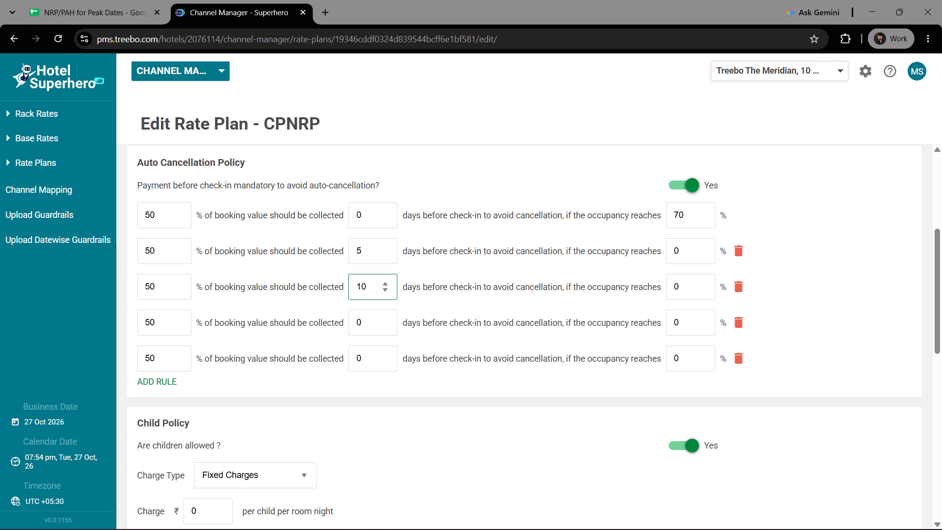
{"action": "left_click", "coordinate": [363, 328]}
{"action": "key", "text": "Left"}
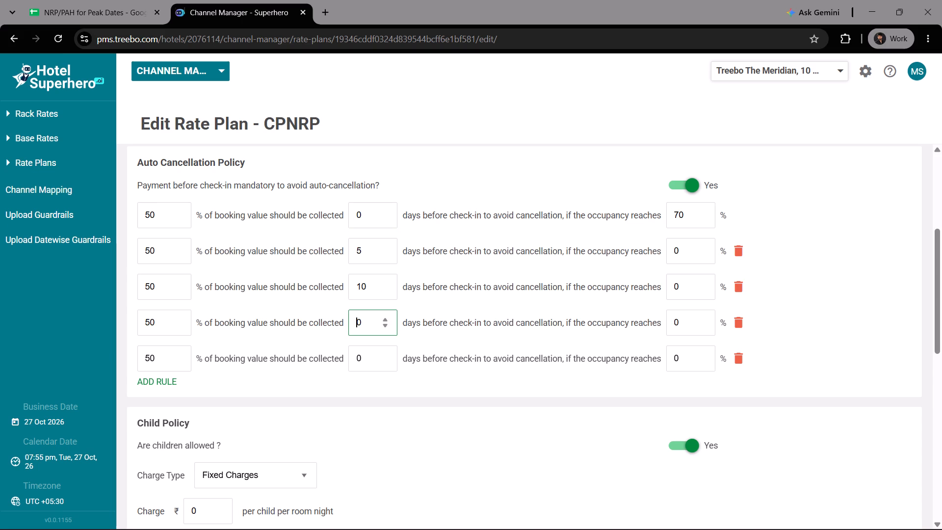
{"action": "type", "text": "15"}
{"action": "key", "text": "Right"}
{"action": "key", "text": "BackSpace"}
{"action": "left_click", "coordinate": [363, 350]}
{"action": "key", "text": "BackSpace"}
{"action": "type", "text": "25"}
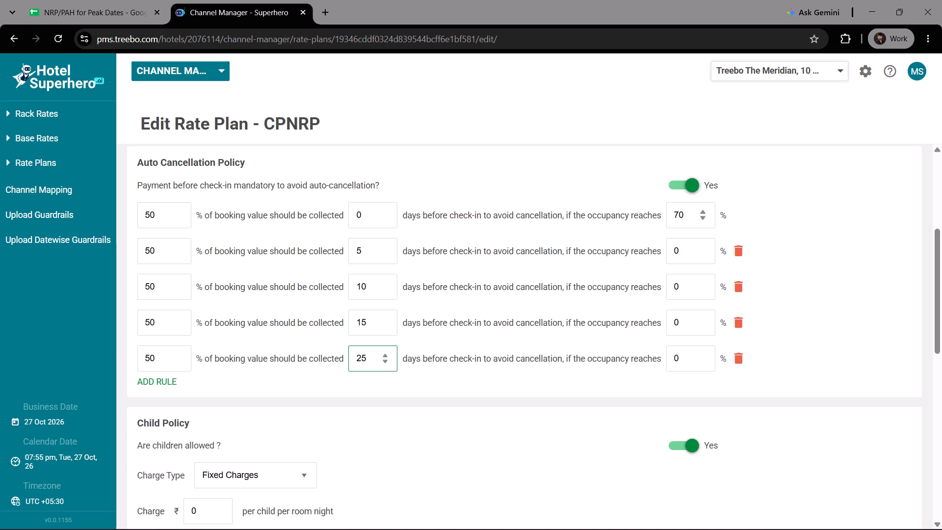
Set the occupancy thresholds of the five auto-cancellation rules to 60, 50, 40, 35 and 30%, in order.
{"action": "left_click", "coordinate": [675, 214]}
{"action": "key", "text": "Right"}
{"action": "key", "text": "BackSpace"}
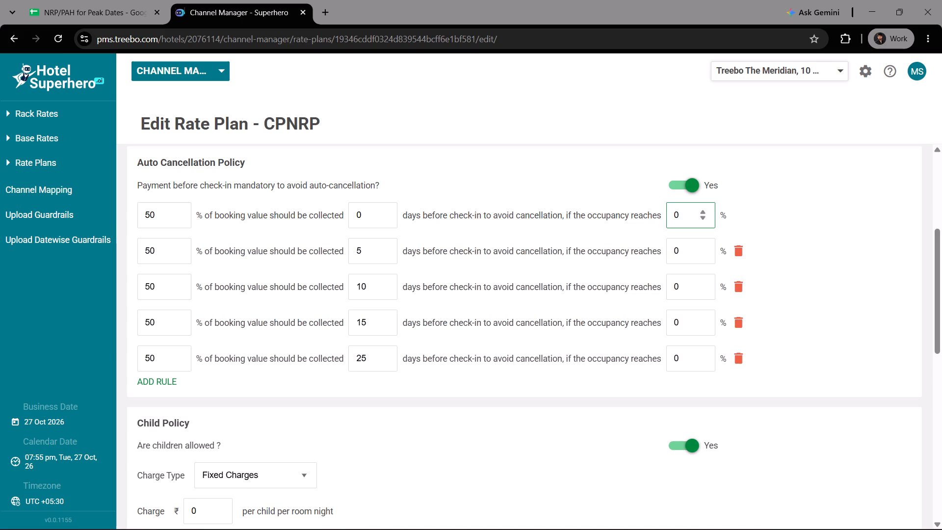
{"action": "key", "text": "6"}
{"action": "left_click", "coordinate": [679, 247]}
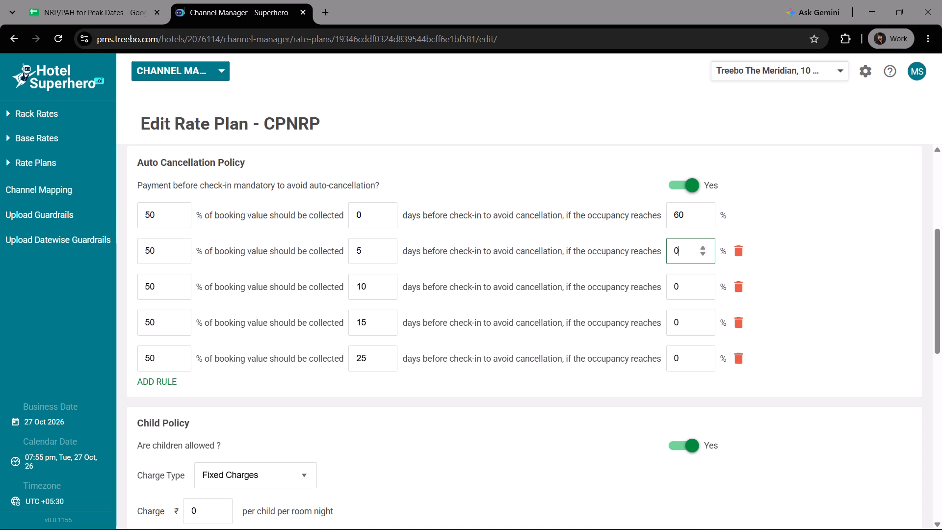
{"action": "key", "text": "Left"}
{"action": "key", "text": "5"}
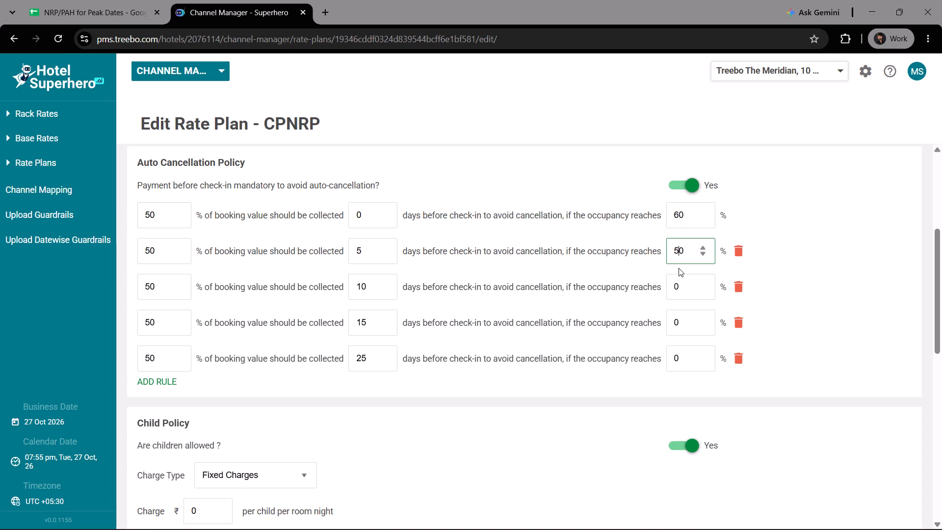
{"action": "left_click", "coordinate": [677, 280]}
{"action": "key", "text": "Left"}
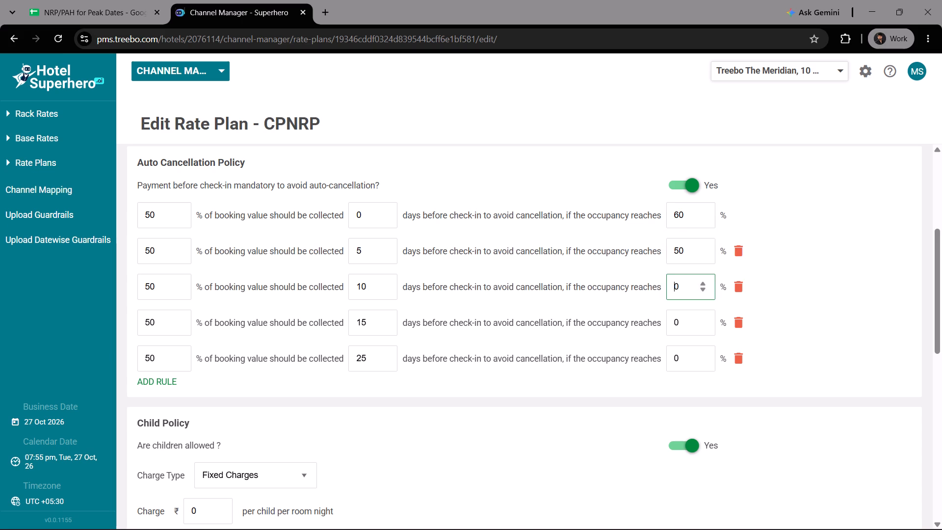
{"action": "key", "text": "4"}
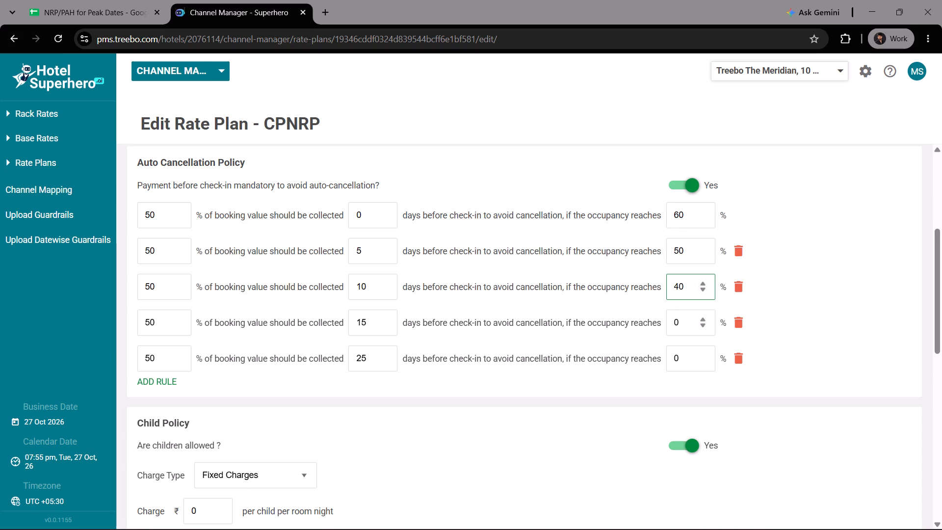
{"action": "left_click", "coordinate": [673, 319]}
{"action": "type", "text": "35"}
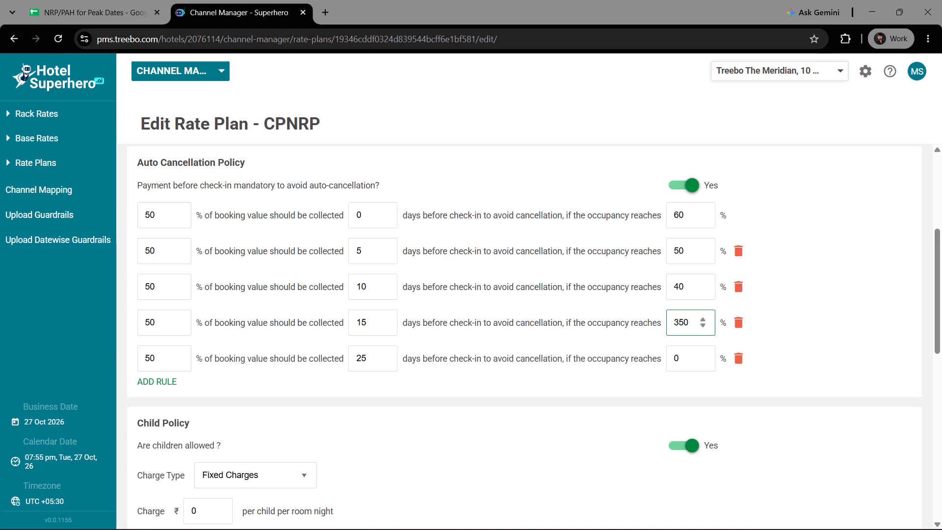
{"action": "key", "text": "Right"}
{"action": "key", "text": "BackSpace"}
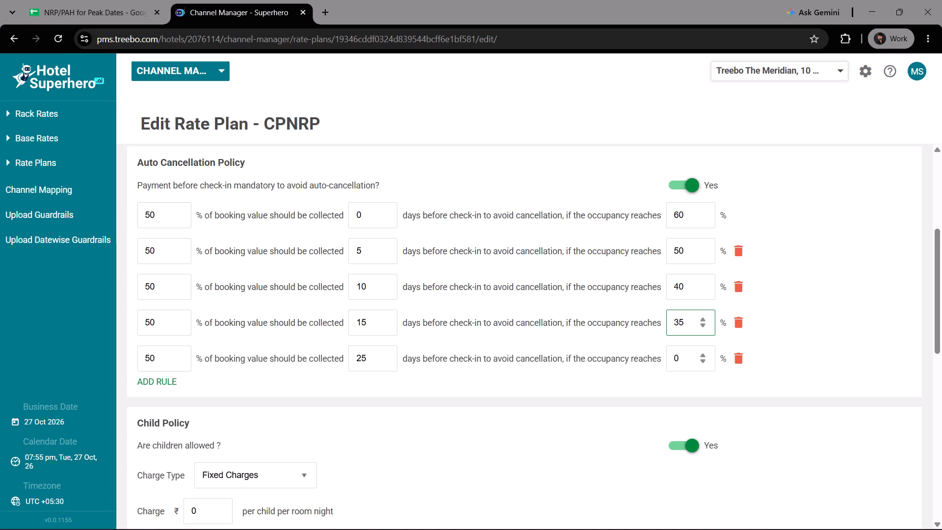
{"action": "left_click", "coordinate": [670, 356]}
{"action": "key", "text": "3"}
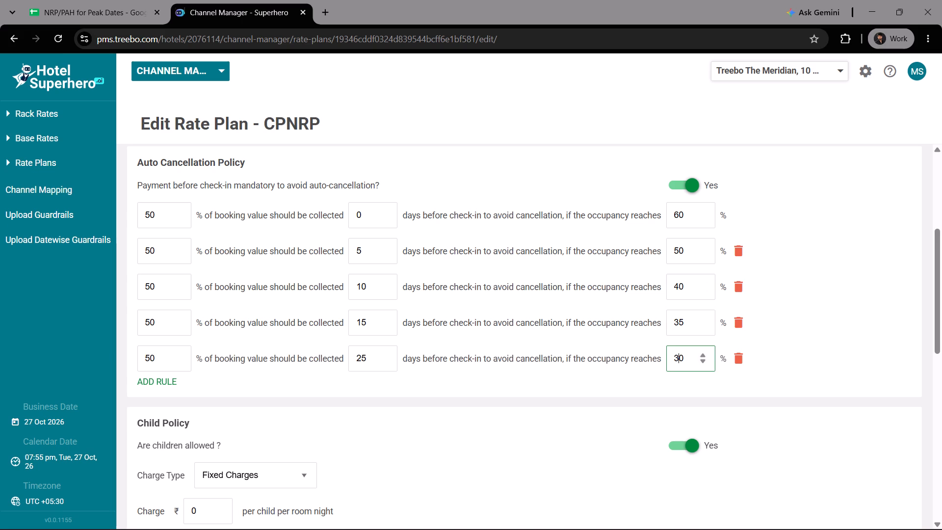
{"action": "left_click", "coordinate": [843, 372]}
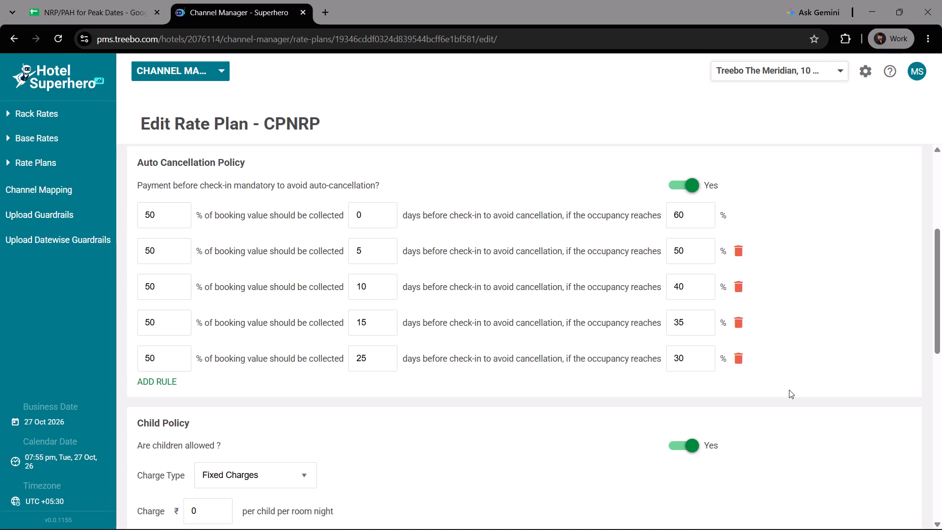
Continue to rate plan naming and complete the CPNRP rate plan edit, keeping its name and short code.
{"action": "scroll", "coordinate": [789, 390], "scroll_direction": "down", "scroll_amount": 3}
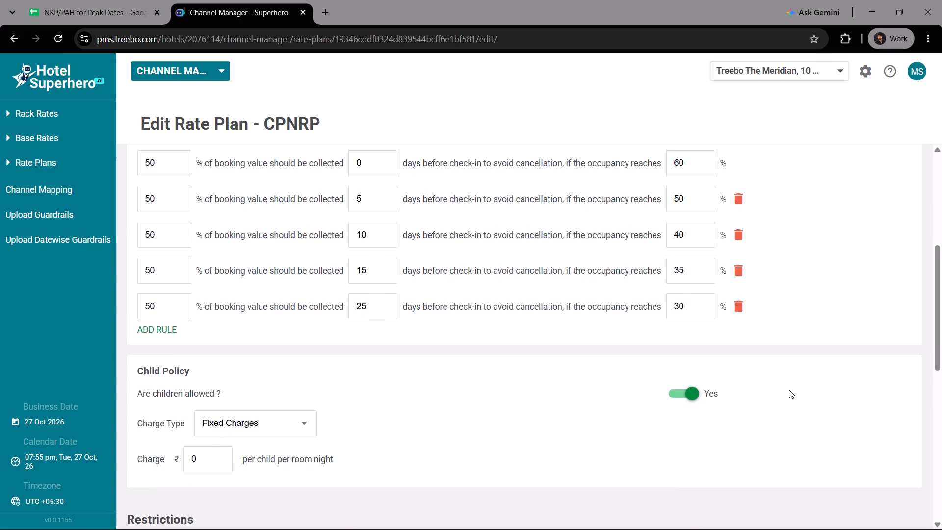
{"action": "scroll", "coordinate": [789, 390], "scroll_direction": "down", "scroll_amount": 7}
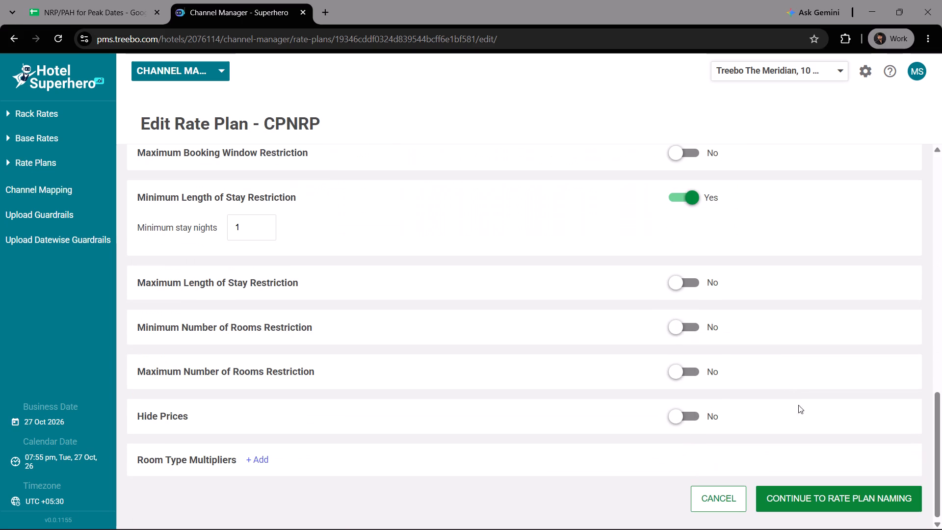
{"action": "left_click", "coordinate": [827, 494]}
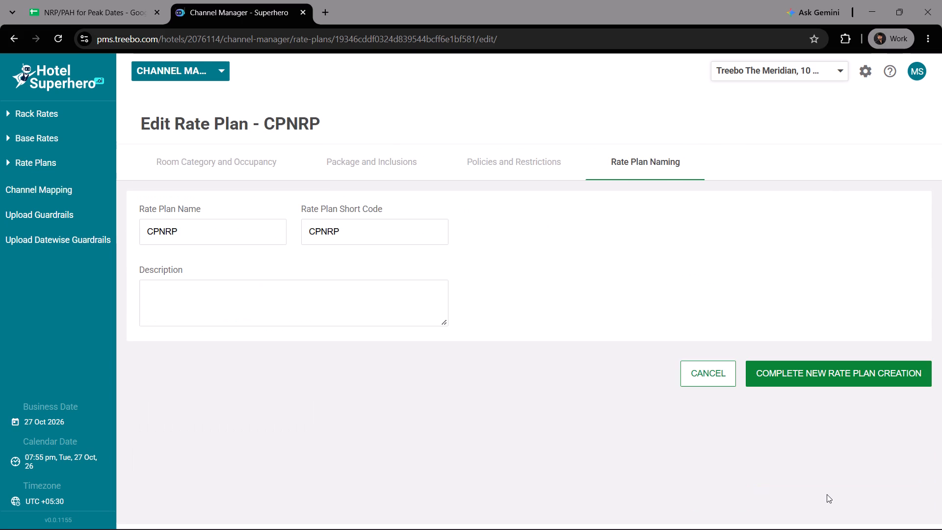
{"action": "left_click", "coordinate": [832, 376]}
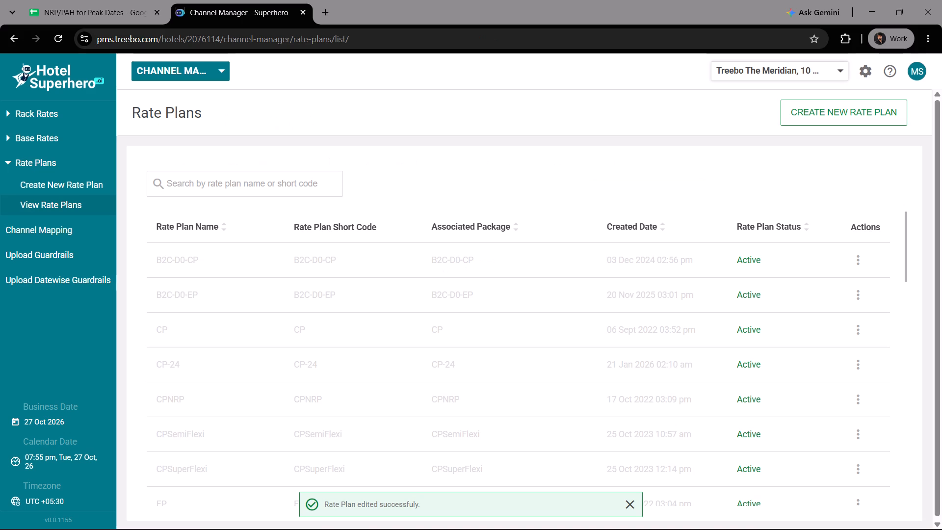
Search the rate plans for "nrp" and look through the matching plans.
{"action": "left_click", "coordinate": [285, 184]}
{"action": "type", "text": "nrp"}
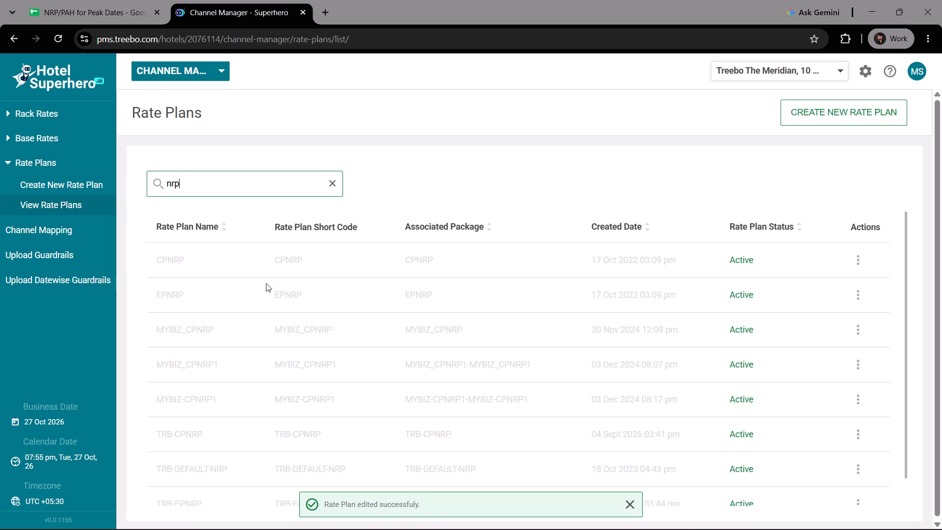
{"action": "scroll", "coordinate": [254, 307], "scroll_direction": "down", "scroll_amount": 5}
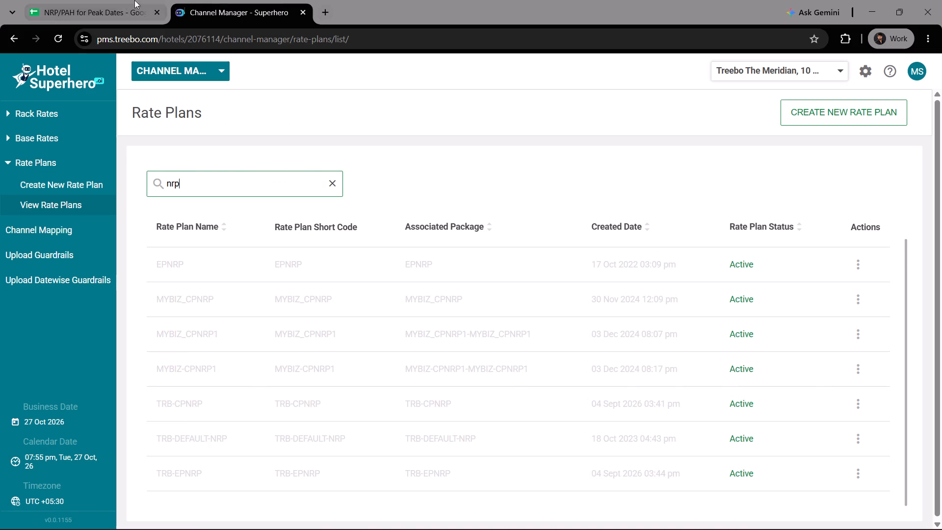
In the NRP/PAH for Peak Dates spreadsheet, copy the Itsy Hotels Vijaya Comforts statuses (Done, Done, Not available) to the Treebo The Meridian row.
{"action": "left_click", "coordinate": [109, 0]}
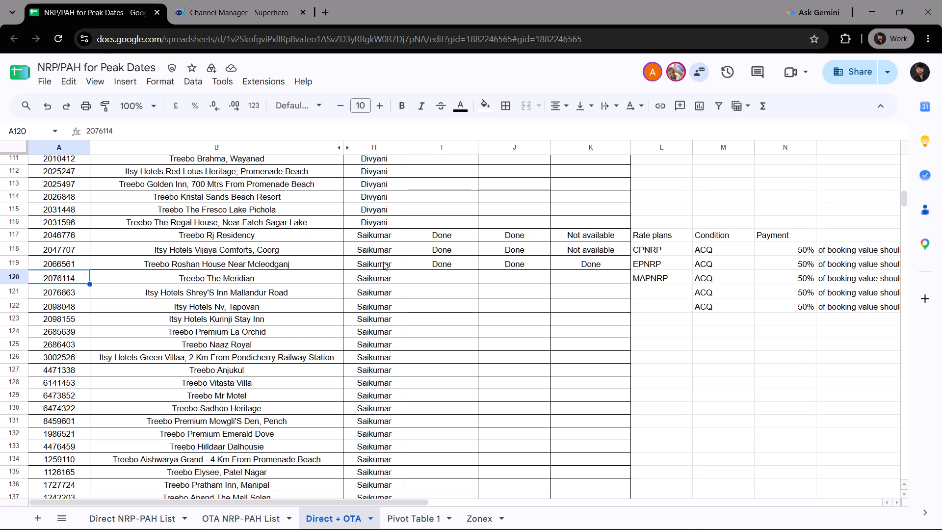
{"action": "left_click", "coordinate": [450, 261]}
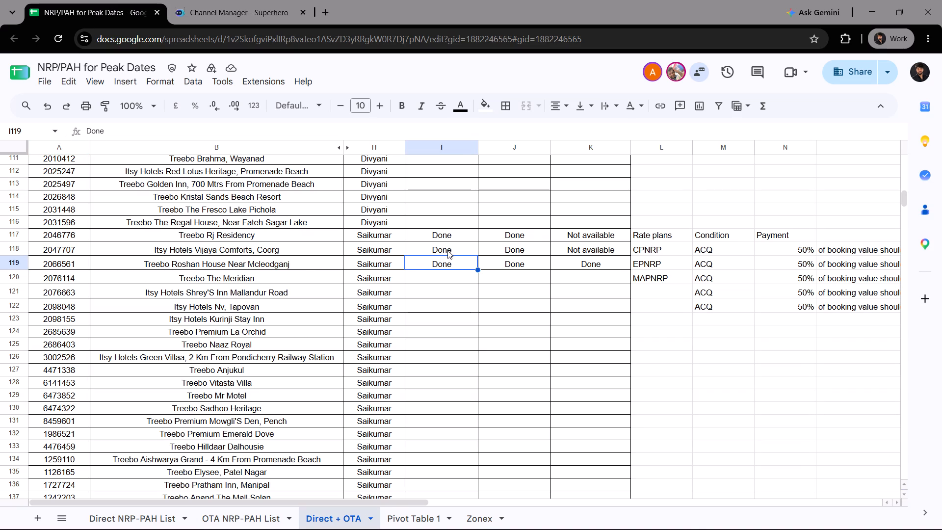
{"action": "left_click_drag", "start_coordinate": [447, 250], "coordinate": [570, 249]}
{"action": "key", "text": "ctrl+c"}
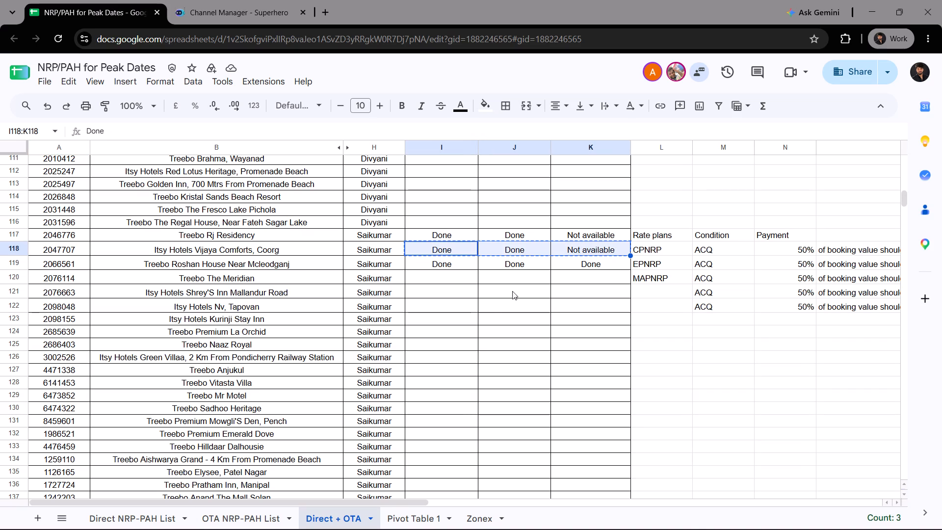
{"action": "left_click", "coordinate": [461, 278]}
{"action": "key", "text": "ctrl+v"}
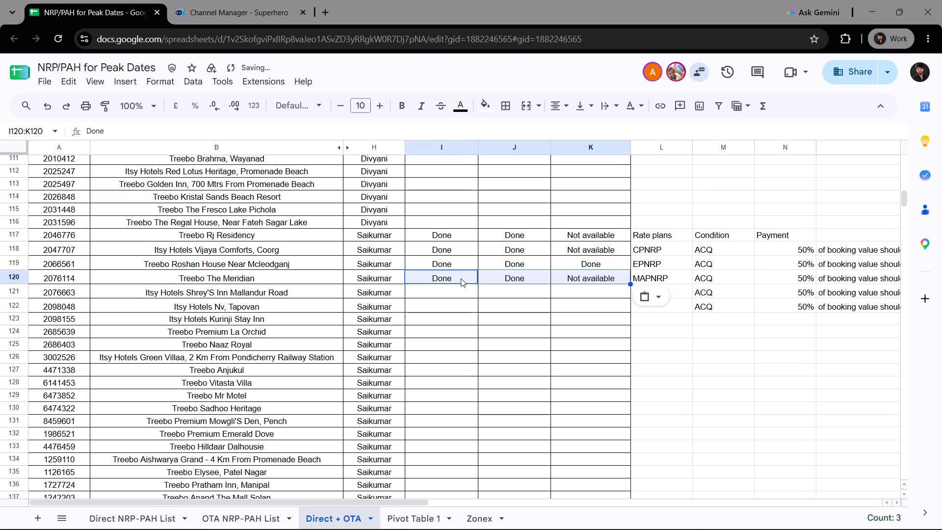
Copy the ID 2076663 of Itsy Hotels Shrey'S Inn Mallandur Road from the spreadsheet and open that hotel's rate plan list in Channel Manager.
{"action": "scroll", "coordinate": [438, 316], "scroll_direction": "down", "scroll_amount": 1}
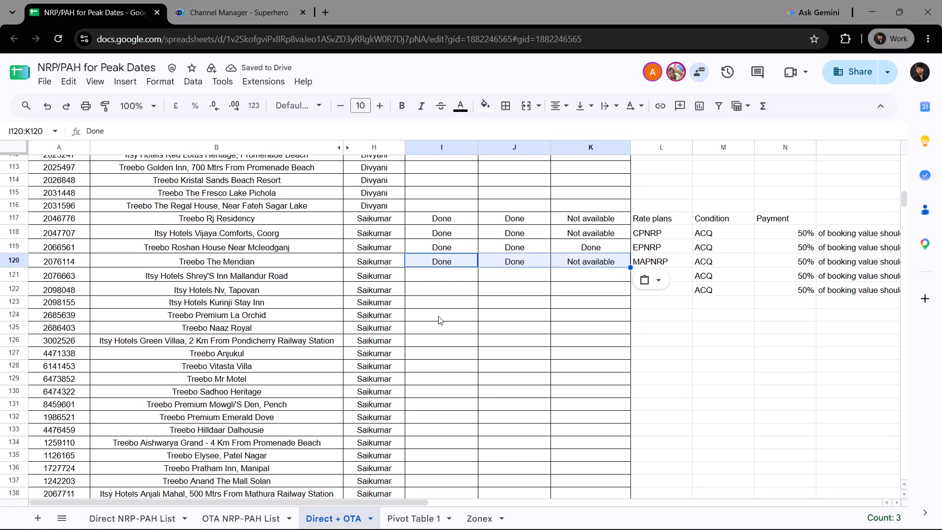
{"action": "left_click", "coordinate": [82, 275]}
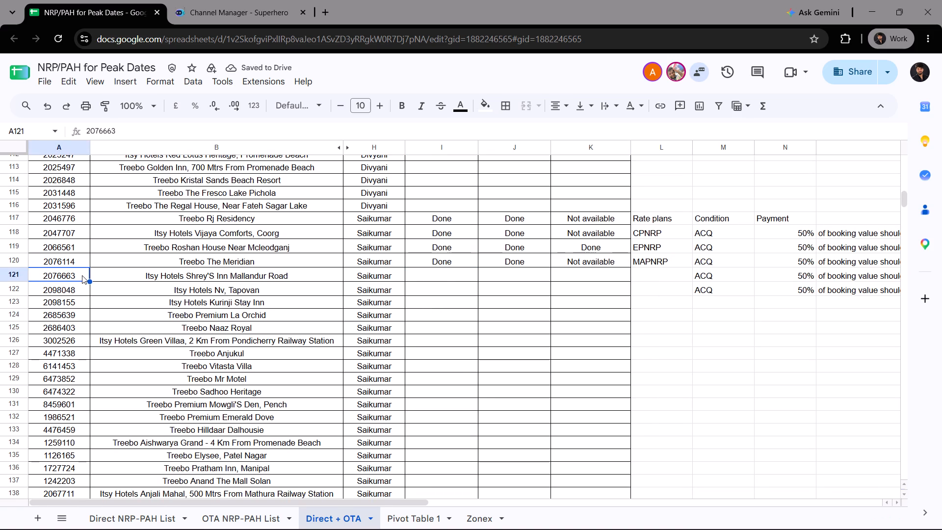
{"action": "key", "text": "ctrl+c"}
{"action": "left_click", "coordinate": [222, 17]}
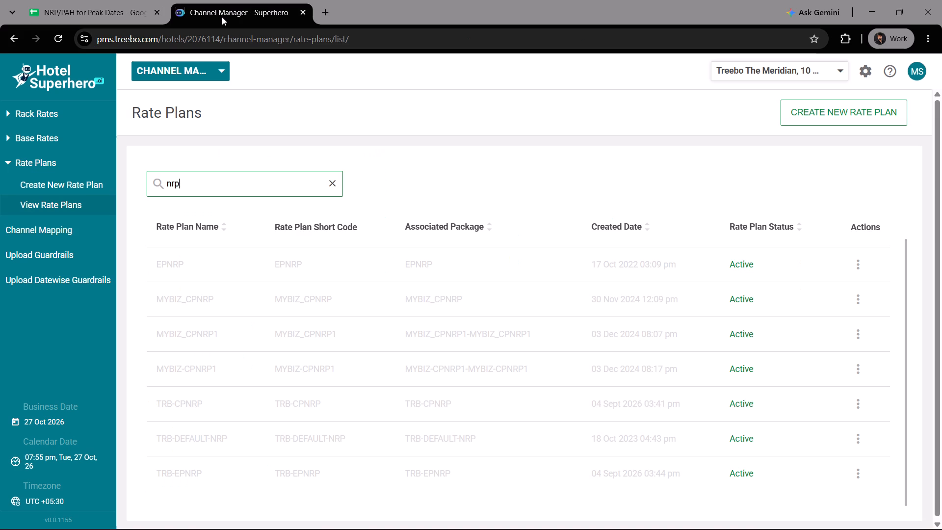
{"action": "double_click", "coordinate": [209, 37]}
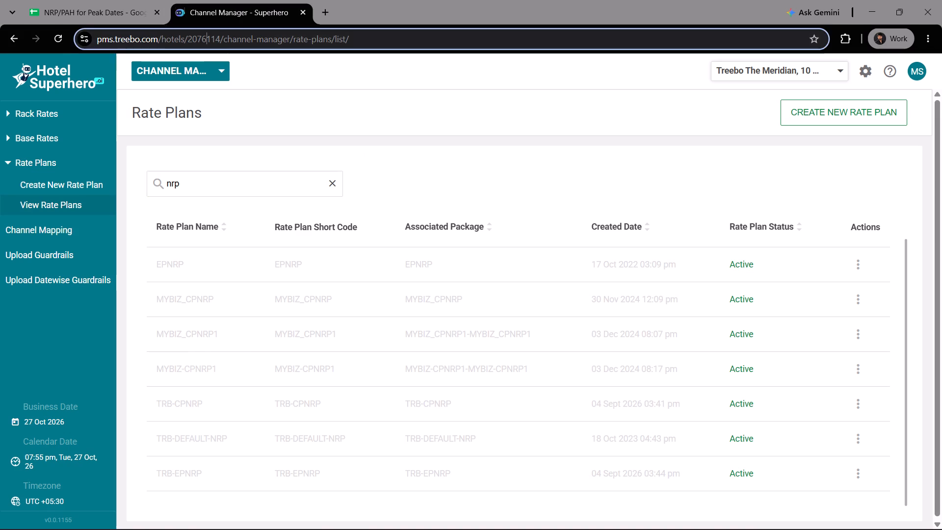
{"action": "key", "text": "ctrl+v"}
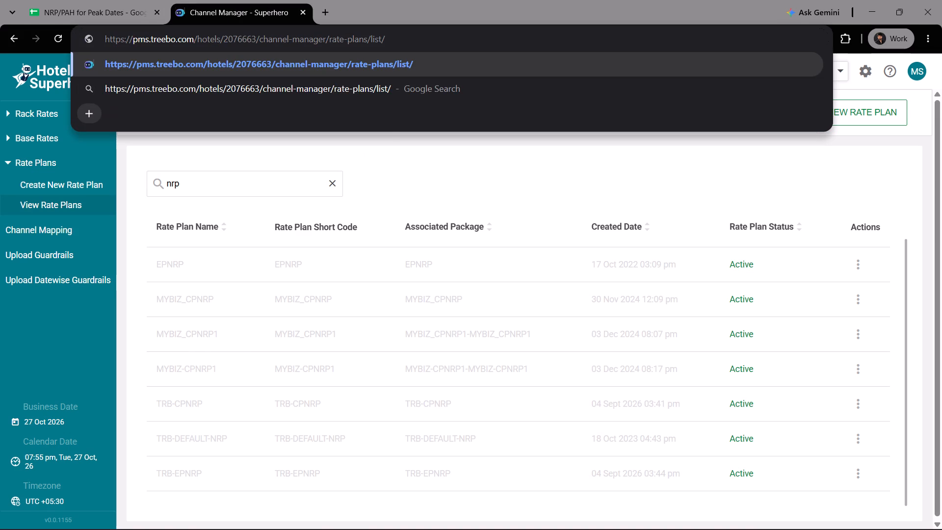
{"action": "key", "text": "Return"}
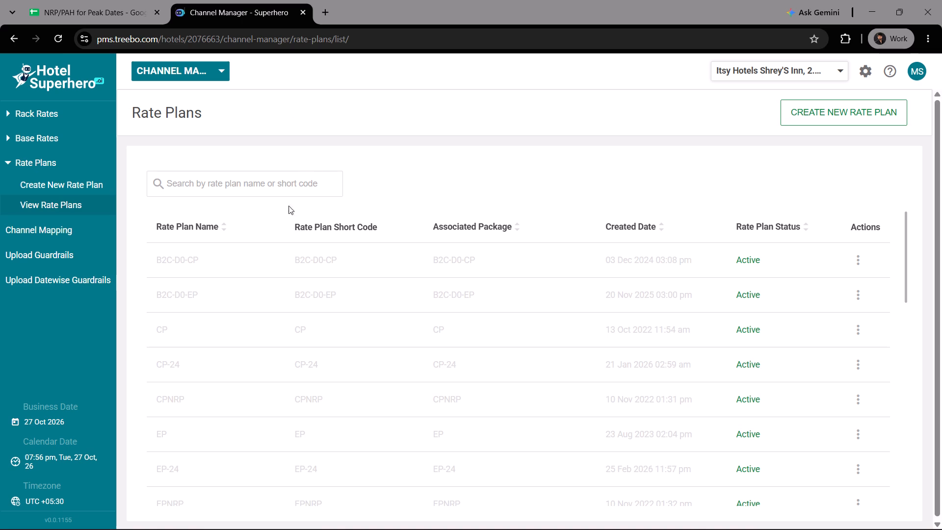
Search the hotel's rate plans for "nrp" and open the EPNRP rate plan for editing.
{"action": "left_click", "coordinate": [200, 193]}
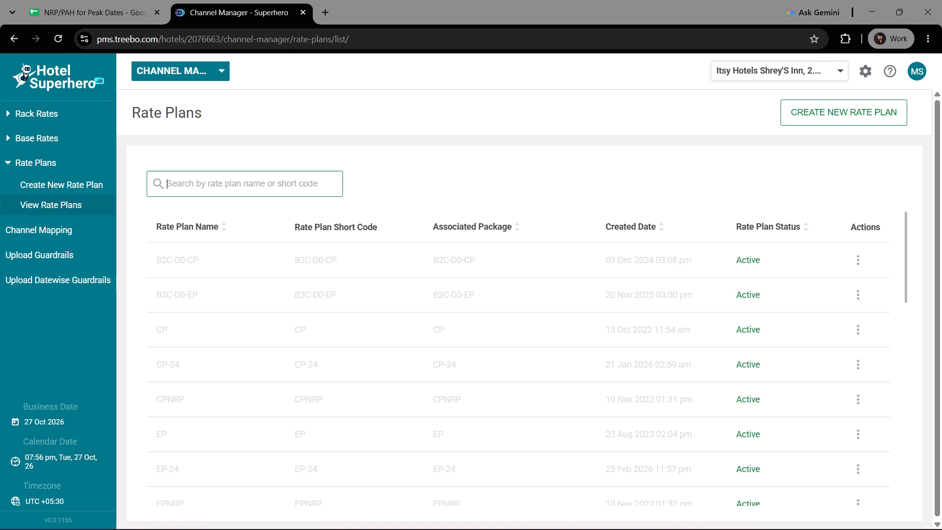
{"action": "type", "text": "nrp"}
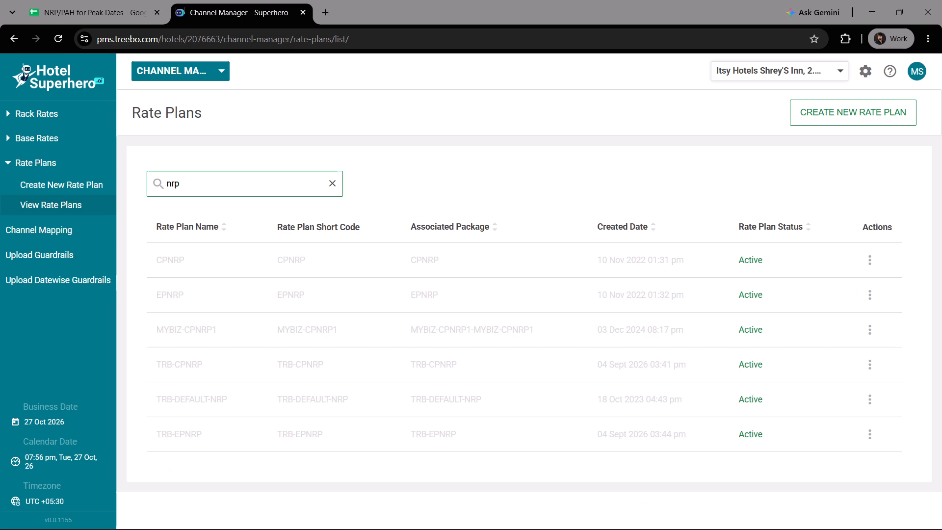
{"action": "left_click", "coordinate": [168, 283]}
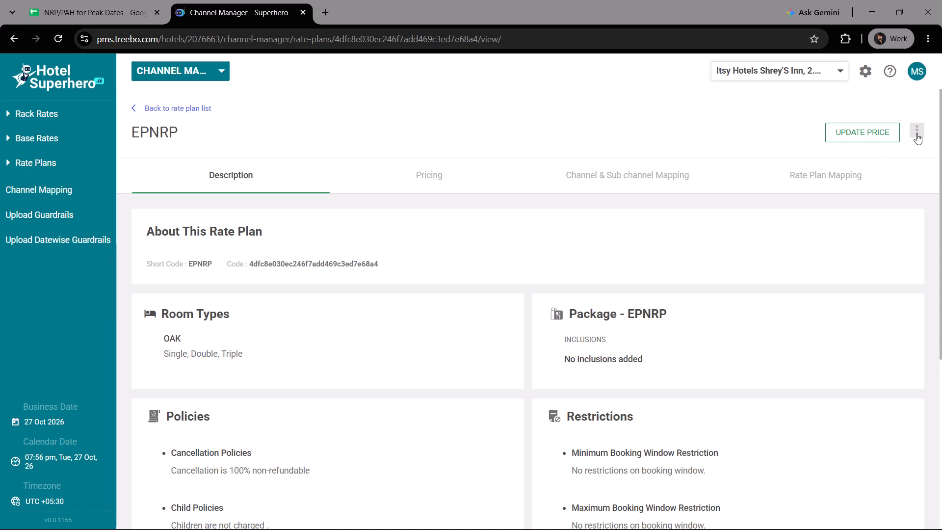
{"action": "left_click", "coordinate": [916, 133]}
{"action": "left_click", "coordinate": [879, 156]}
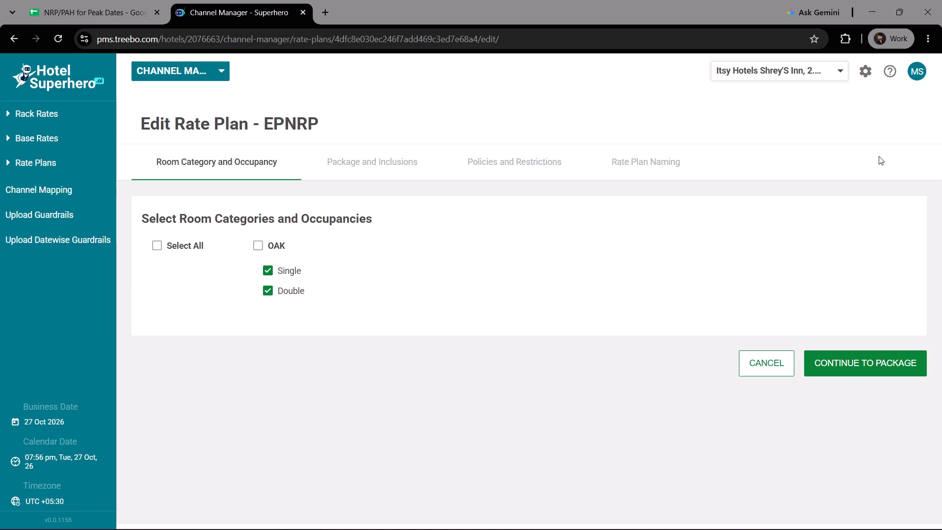
Keep the EPNRP room categories and package as they are and continue to its policies and restrictions.
{"action": "left_click", "coordinate": [849, 358]}
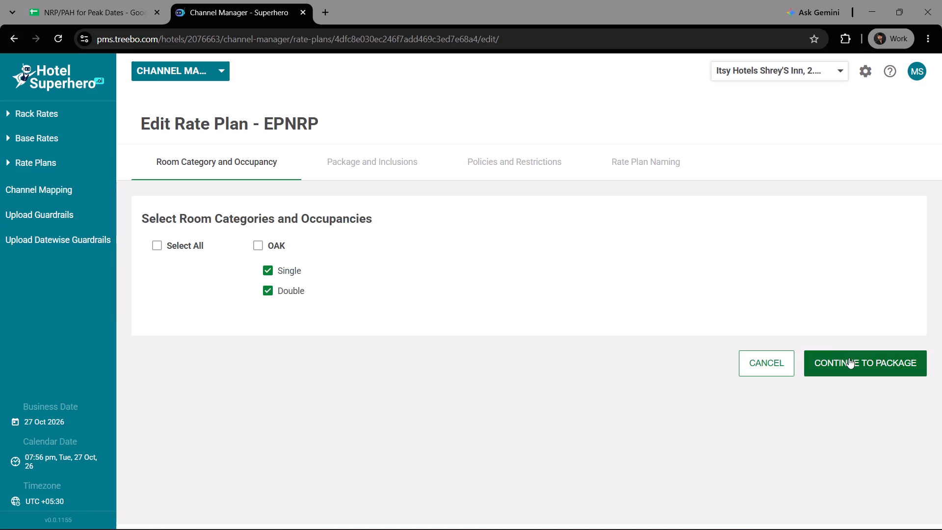
{"action": "scroll", "coordinate": [849, 358], "scroll_direction": "down", "scroll_amount": 9}
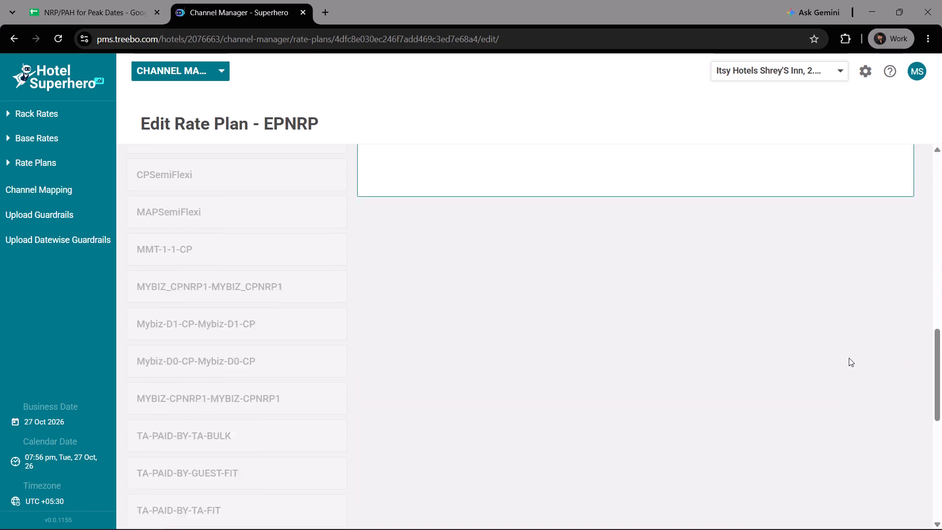
{"action": "scroll", "coordinate": [849, 358], "scroll_direction": "down", "scroll_amount": 1}
{"action": "left_click", "coordinate": [816, 503]}
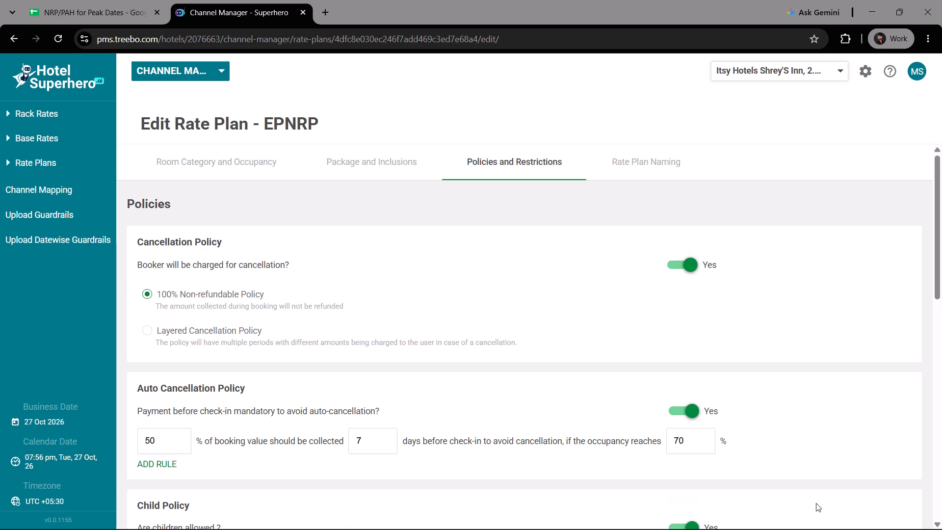
Add four rules to the EPNRP auto cancellation policy, making five in all.
{"action": "scroll", "coordinate": [435, 432], "scroll_direction": "down", "scroll_amount": 4}
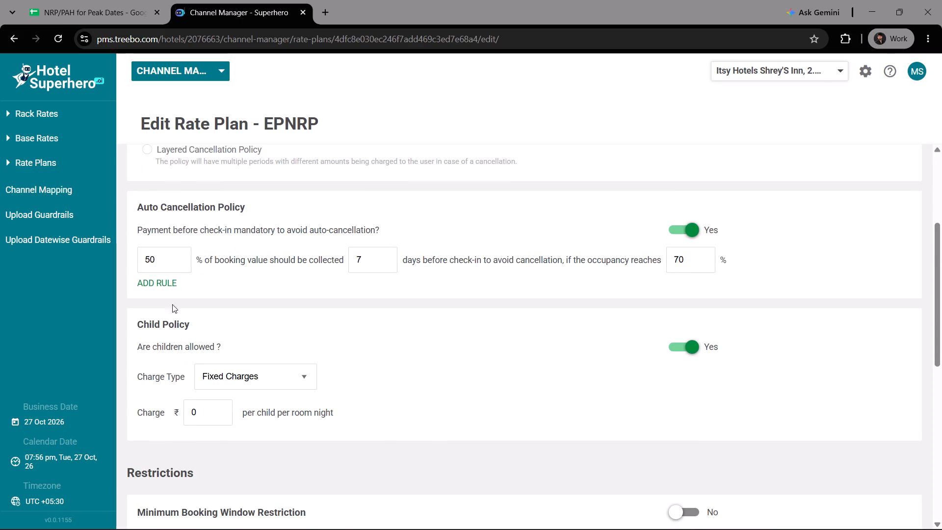
{"action": "left_click", "coordinate": [146, 280]}
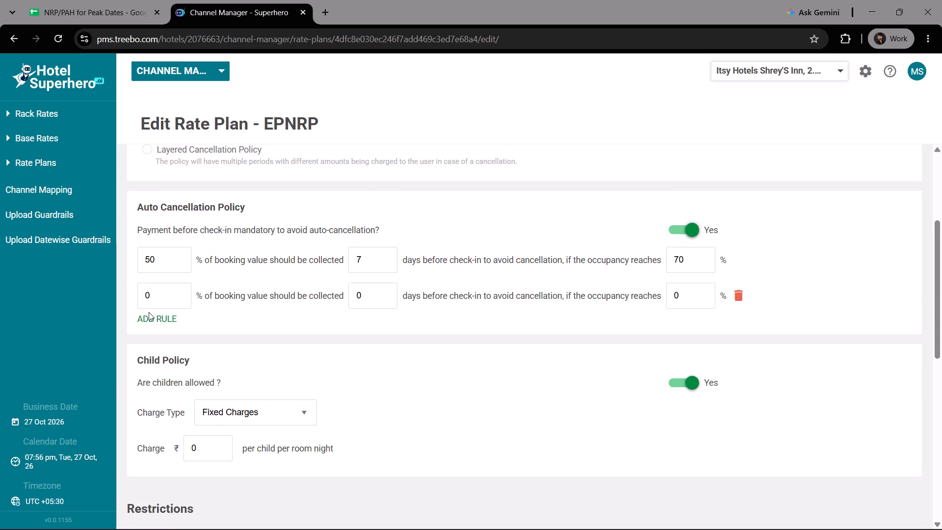
{"action": "left_click", "coordinate": [149, 312]}
{"action": "left_click", "coordinate": [149, 317]}
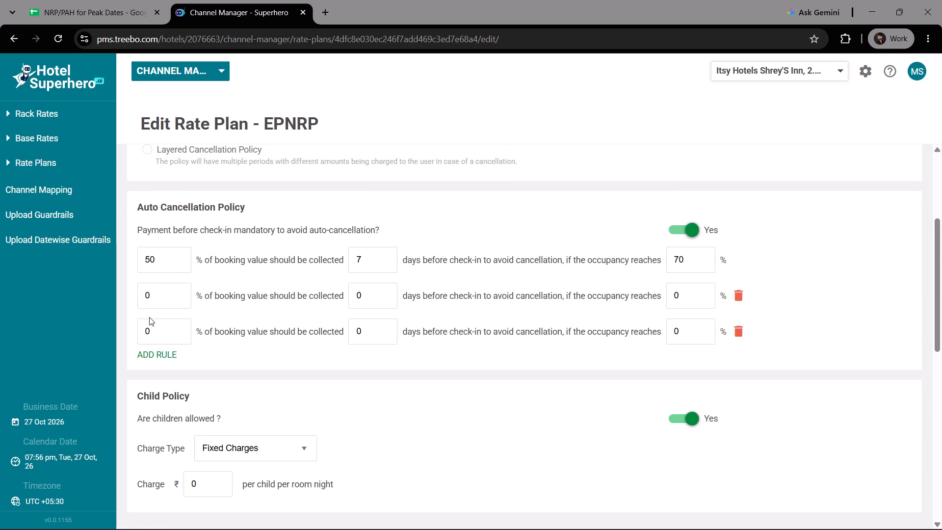
{"action": "left_click", "coordinate": [150, 359]}
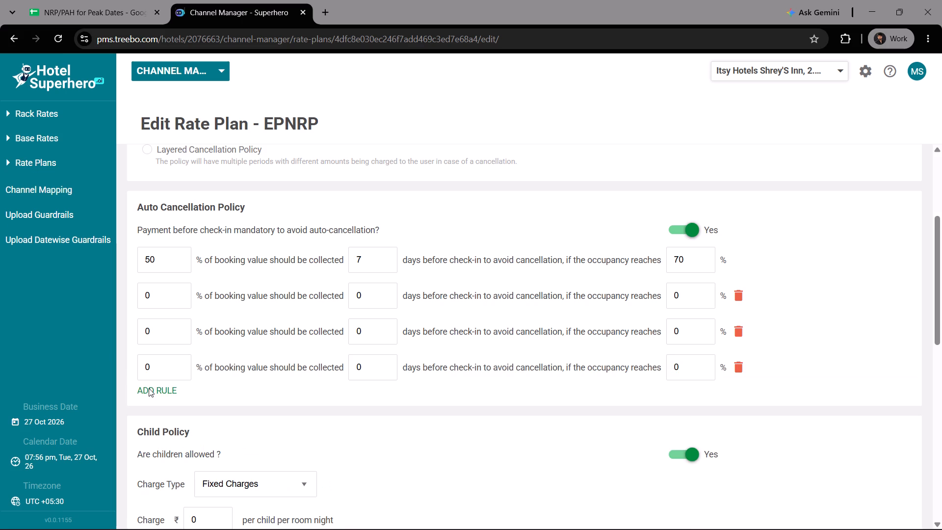
{"action": "left_click", "coordinate": [149, 388]}
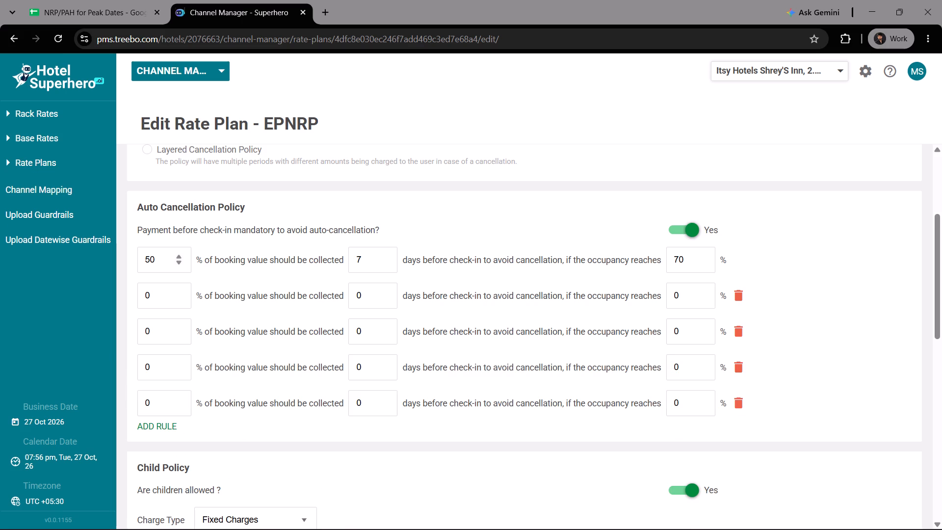
Set the share of booking value to be collected to 50% in each of the four added auto-cancellation rules.
{"action": "left_click", "coordinate": [151, 259]}
{"action": "left_click", "coordinate": [151, 291]}
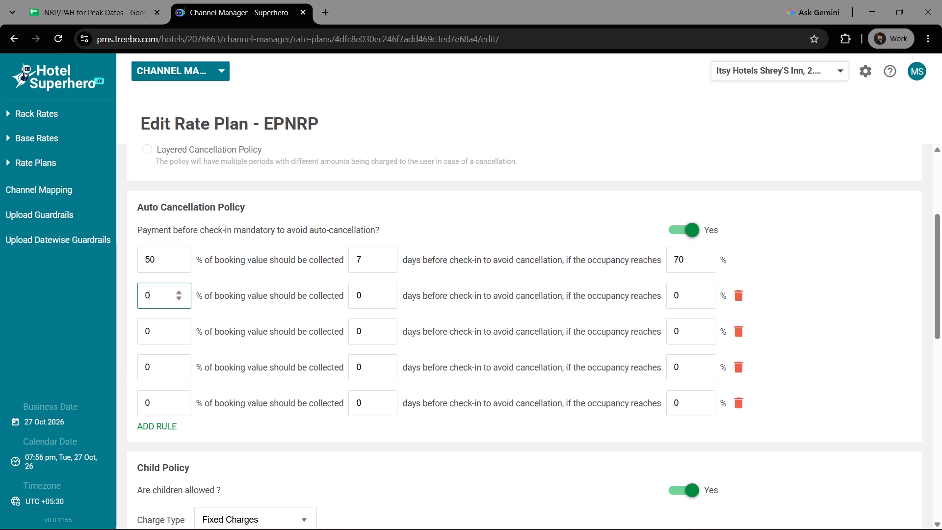
{"action": "key", "text": "Left"}
{"action": "key", "text": "5"}
{"action": "left_click", "coordinate": [157, 326]}
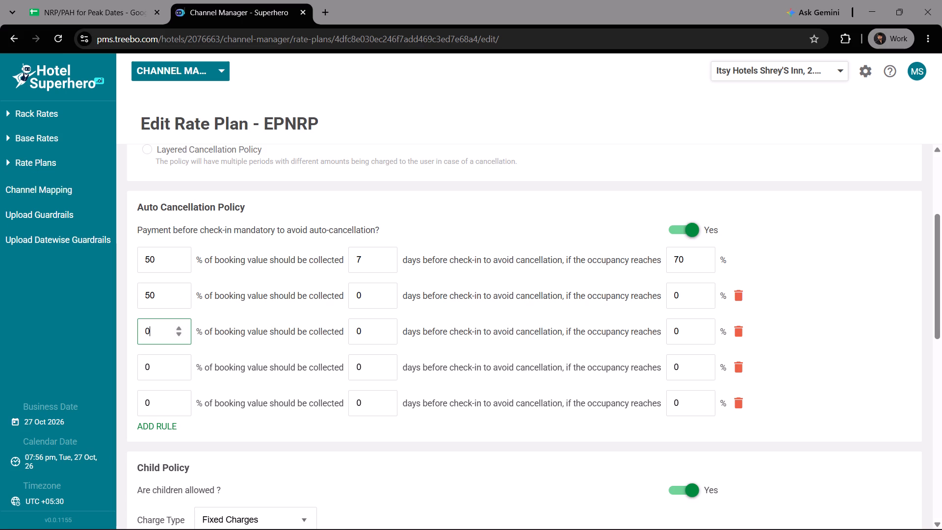
{"action": "key", "text": "Left"}
{"action": "key", "text": "5"}
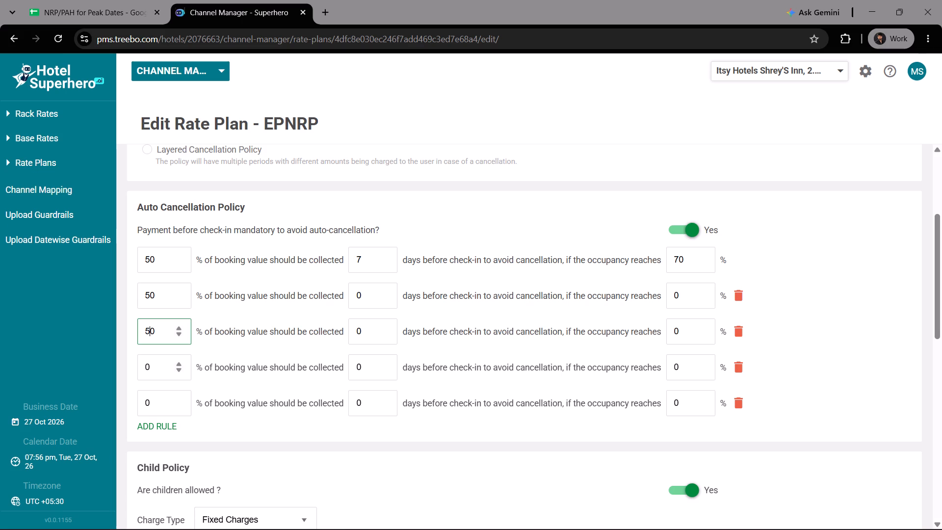
{"action": "left_click", "coordinate": [148, 370]}
{"action": "key", "text": "Left"}
{"action": "key", "text": "5"}
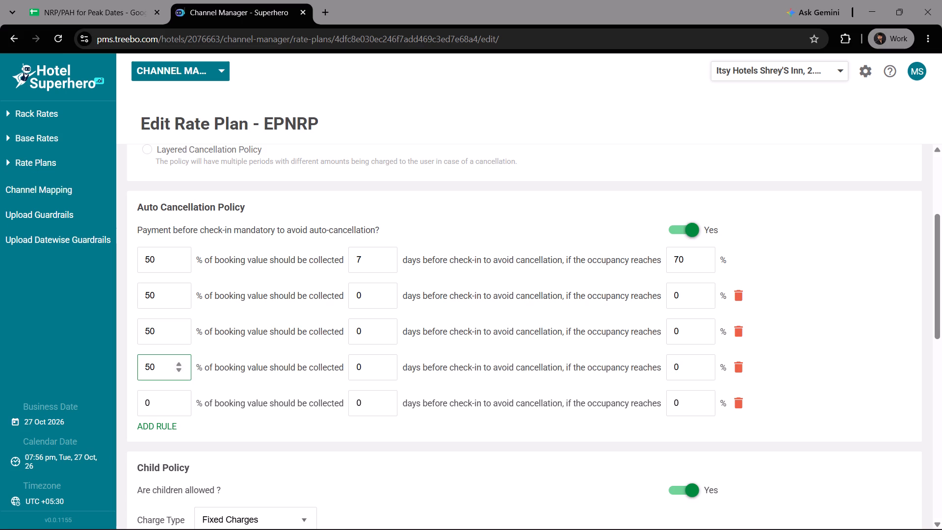
{"action": "left_click", "coordinate": [146, 413]}
{"action": "key", "text": "5"}
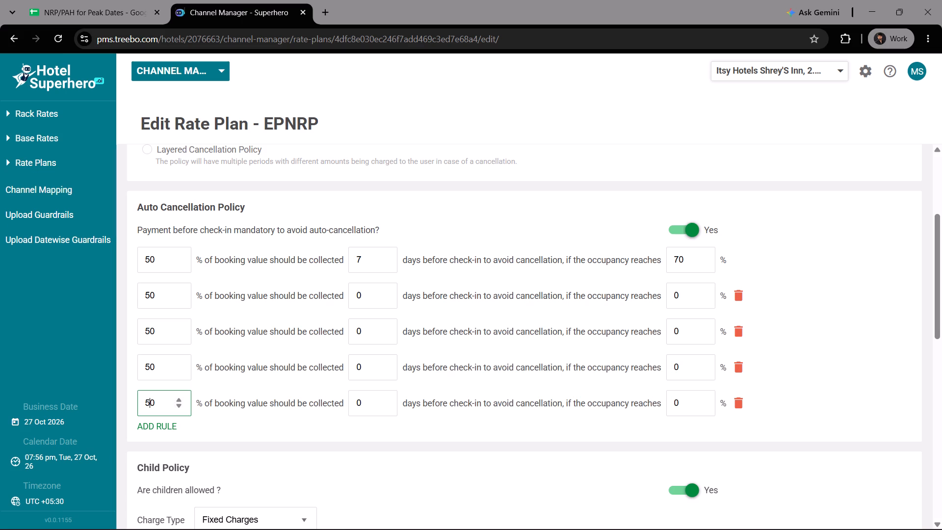
Set the days before check-in of the five auto-cancellation rules to 0, 5, 10, 15 and 25, in order.
{"action": "left_click", "coordinate": [361, 264]}
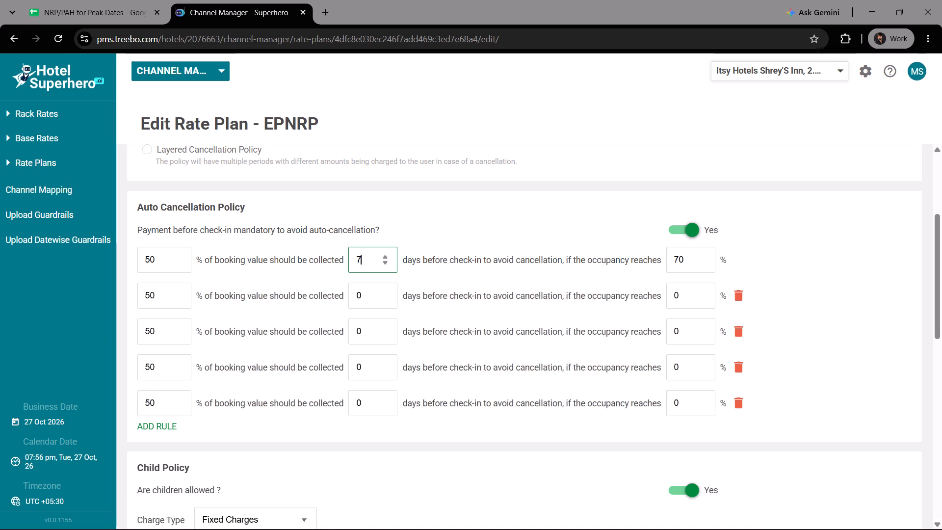
{"action": "key", "text": "BackSpace"}
{"action": "key", "text": "0"}
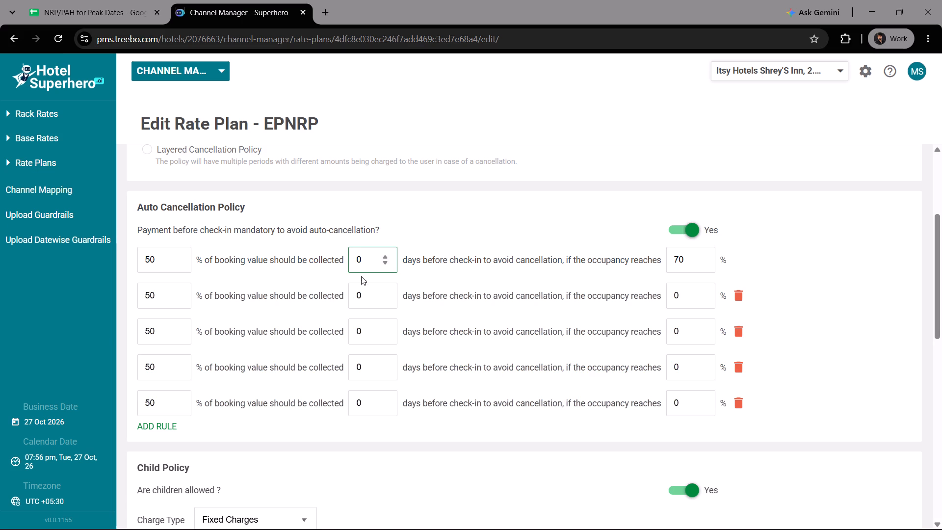
{"action": "left_click", "coordinate": [360, 288]}
{"action": "key", "text": "BackSpace"}
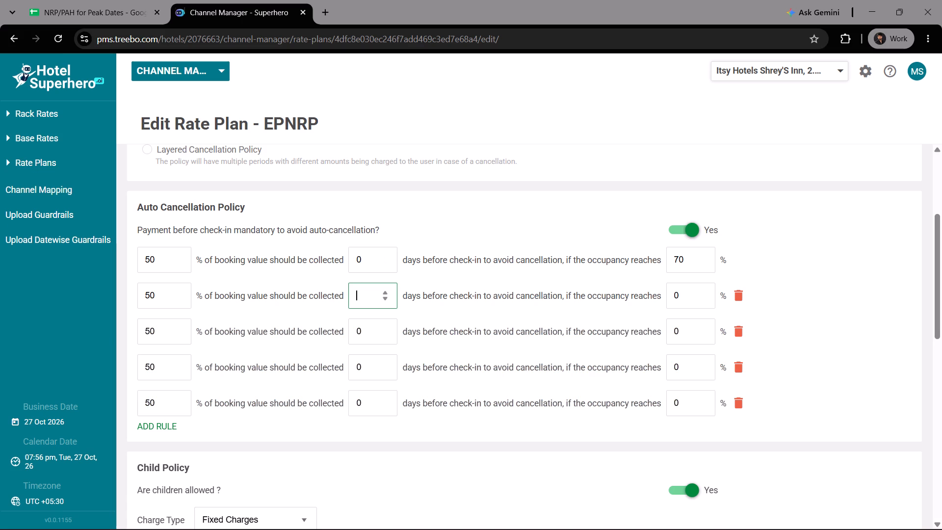
{"action": "key", "text": "5"}
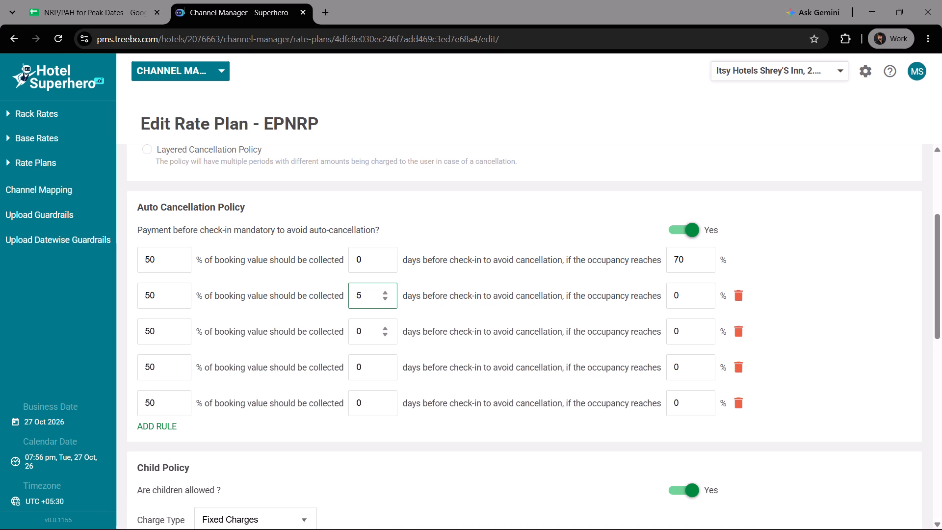
{"action": "left_click", "coordinate": [363, 330]}
{"action": "key", "text": "BackSpace"}
{"action": "type", "text": "10"}
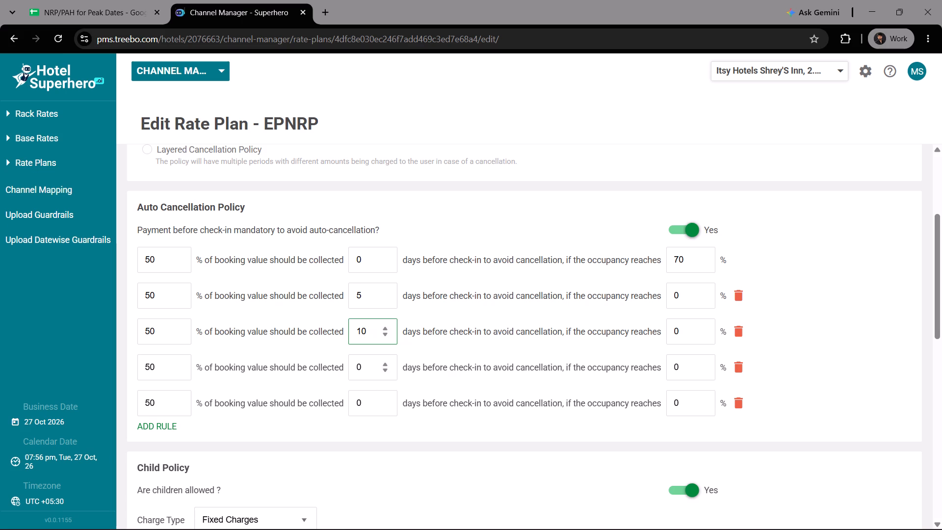
{"action": "left_click", "coordinate": [360, 369]}
{"action": "key", "text": "BackSpace"}
{"action": "type", "text": "15"}
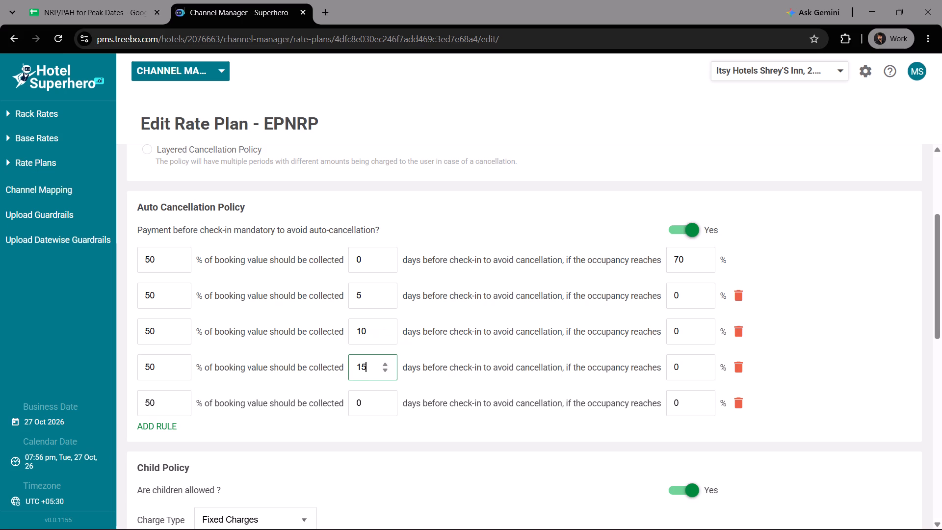
{"action": "left_click", "coordinate": [360, 403]}
{"action": "key", "text": "BackSpace"}
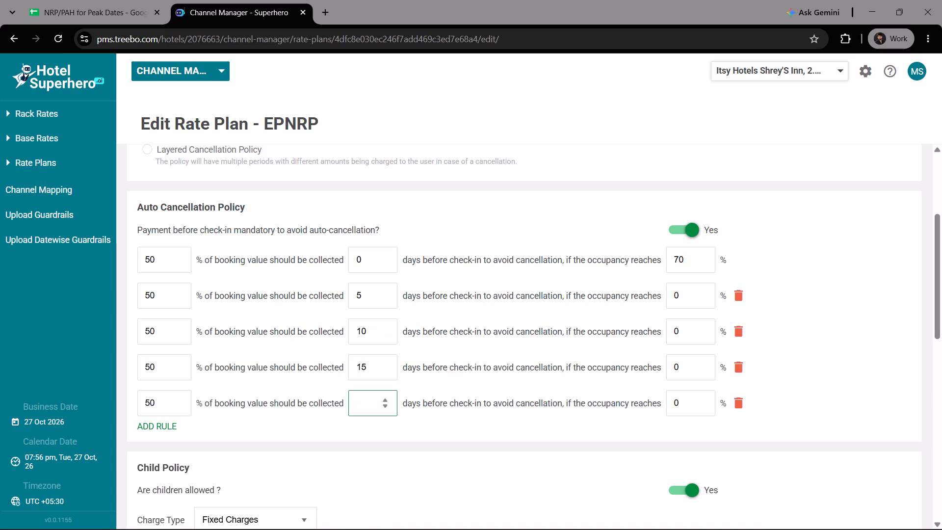
{"action": "type", "text": "25"}
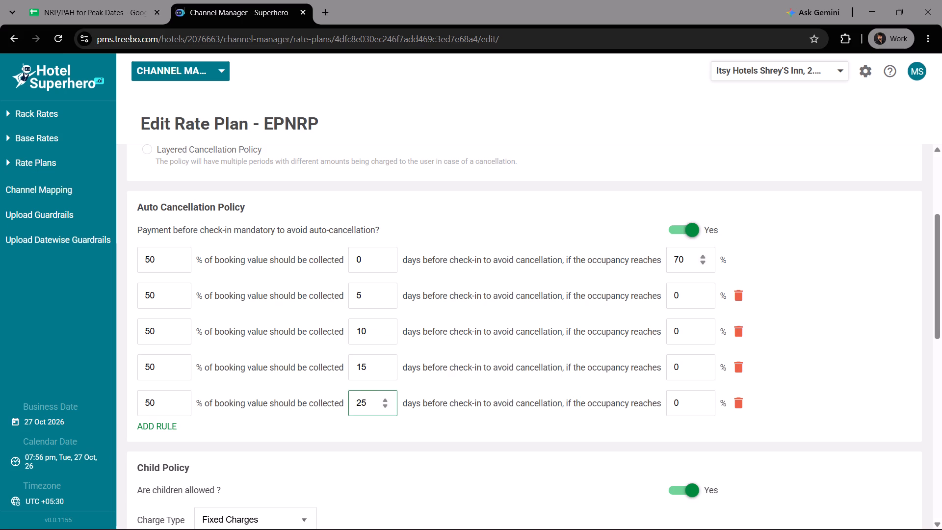
Set the occupancy thresholds of the five EPNRP auto-cancellation rules to 60, 50, 40, 35 and 30%, in order.
{"action": "left_click", "coordinate": [679, 259]}
{"action": "key", "text": "BackSpace"}
{"action": "key", "text": "6"}
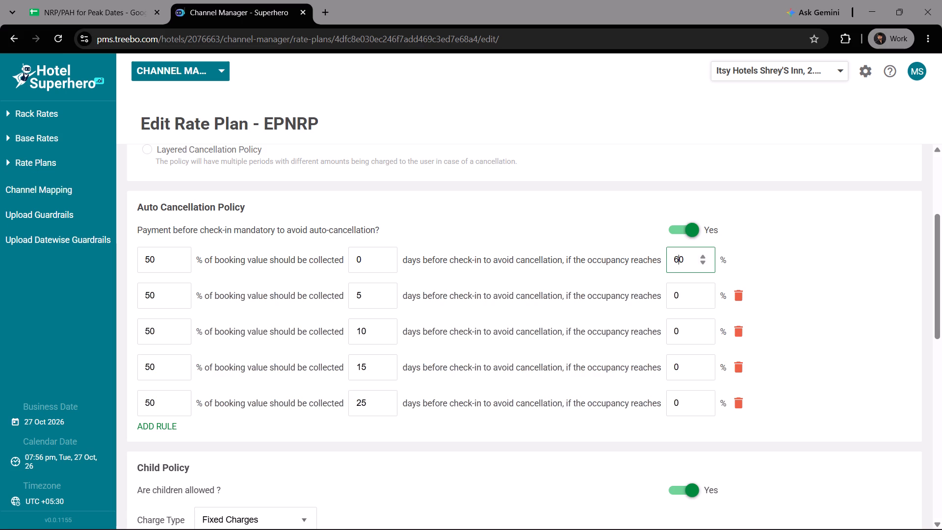
{"action": "left_click", "coordinate": [675, 290]}
{"action": "key", "text": "5"}
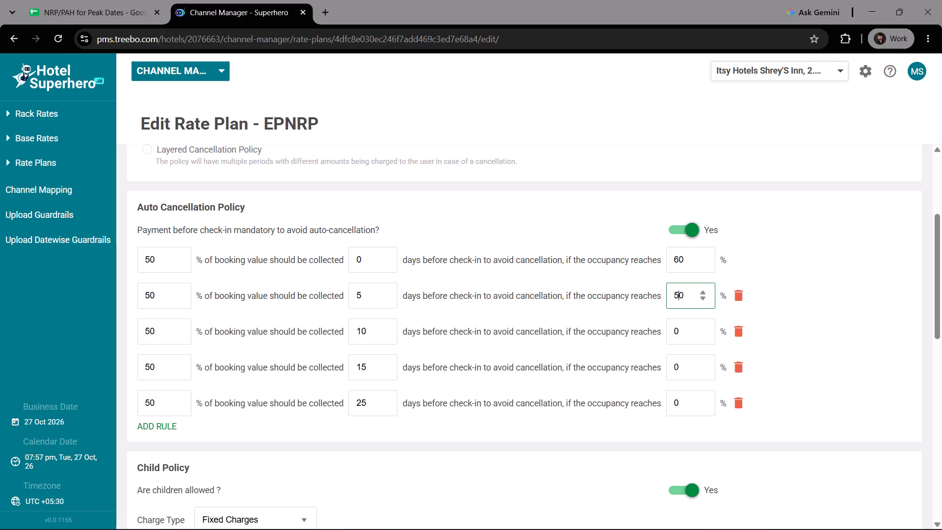
{"action": "left_click", "coordinate": [677, 331]}
{"action": "key", "text": "Left"}
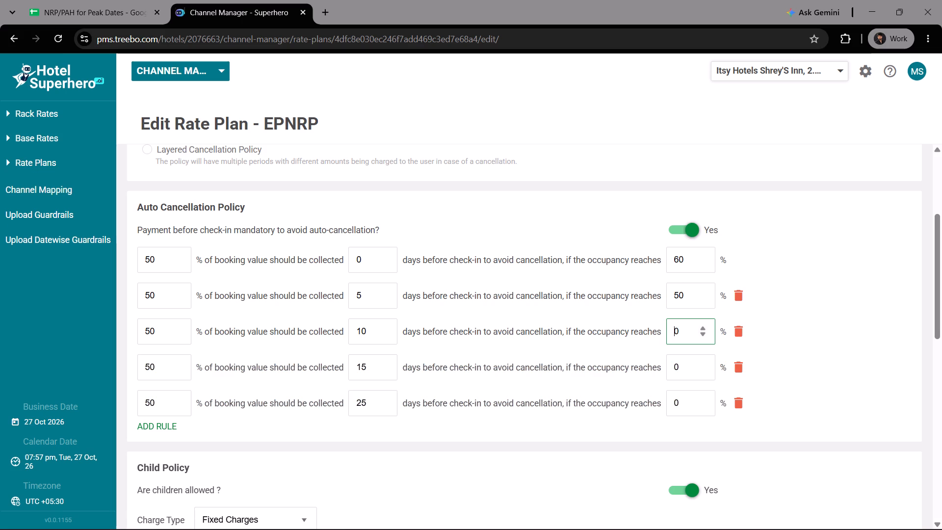
{"action": "key", "text": "4"}
{"action": "left_click", "coordinate": [677, 360]}
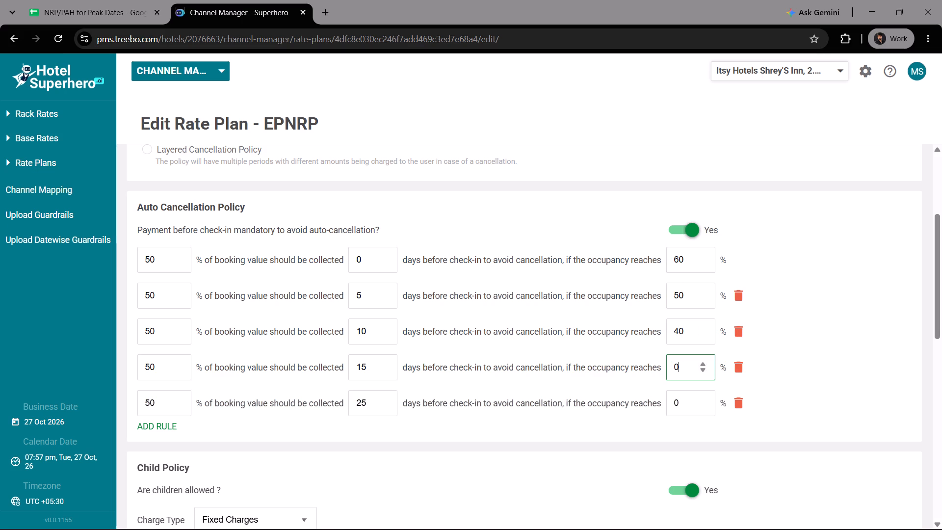
{"action": "key", "text": "BackSpace"}
{"action": "type", "text": "35"}
{"action": "left_click", "coordinate": [679, 408]}
{"action": "key", "text": "Right"}
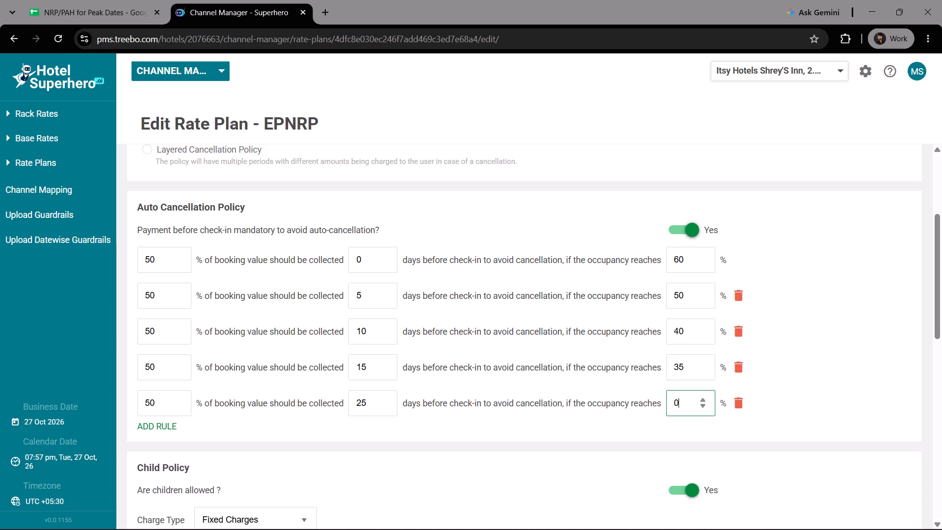
{"action": "key", "text": "Left"}
{"action": "key", "text": "3"}
Keep the remaining EPNRP restrictions and naming as they are and complete the rate plan to save it.
{"action": "scroll", "coordinate": [837, 458], "scroll_direction": "down", "scroll_amount": 1}
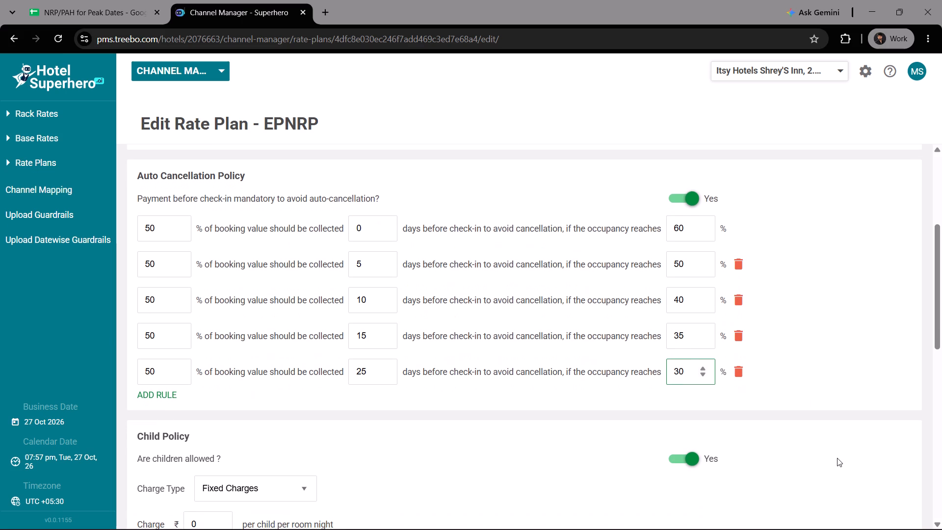
{"action": "left_click", "coordinate": [837, 458]}
{"action": "scroll", "coordinate": [839, 394], "scroll_direction": "down", "scroll_amount": 2}
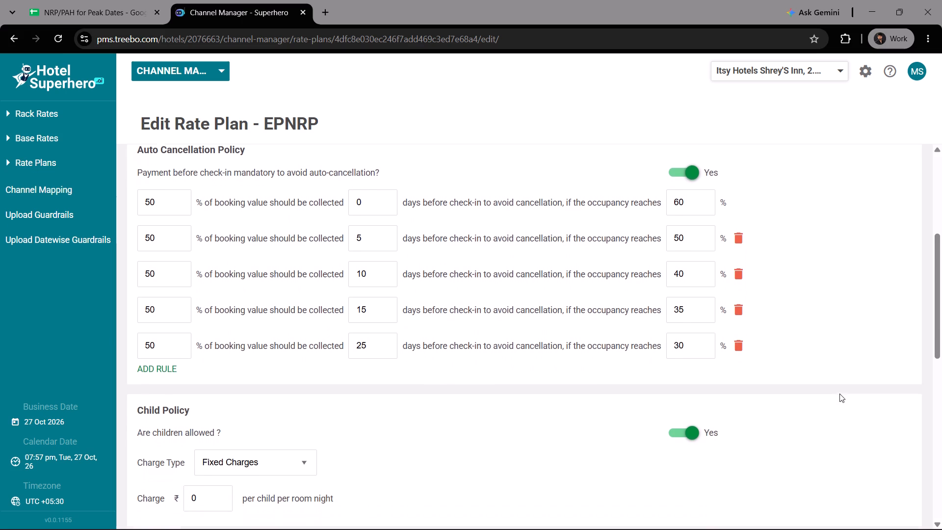
{"action": "scroll", "coordinate": [839, 394], "scroll_direction": "down", "scroll_amount": 8}
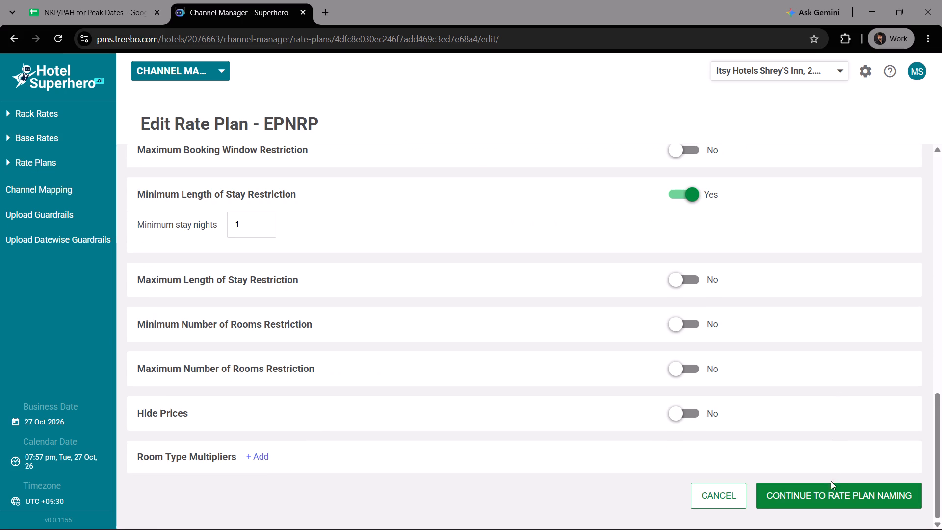
{"action": "left_click", "coordinate": [831, 484]}
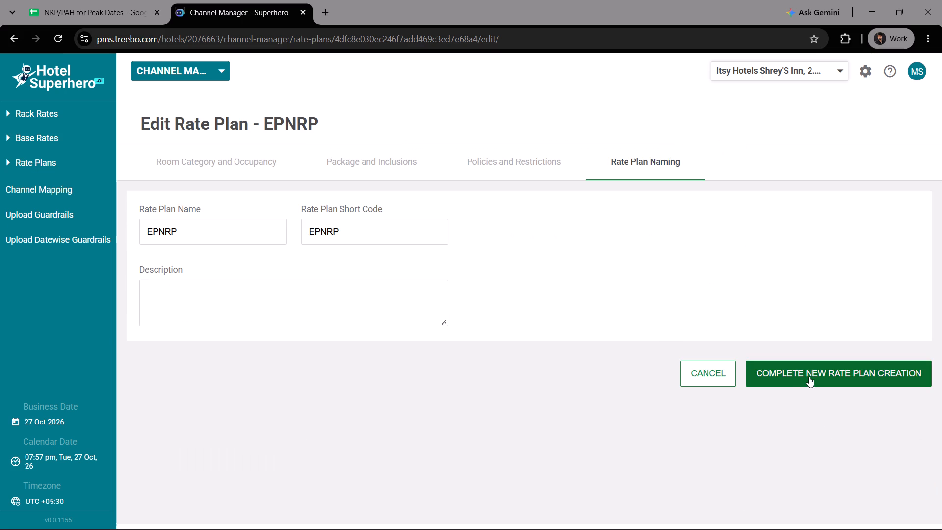
{"action": "left_click", "coordinate": [809, 376]}
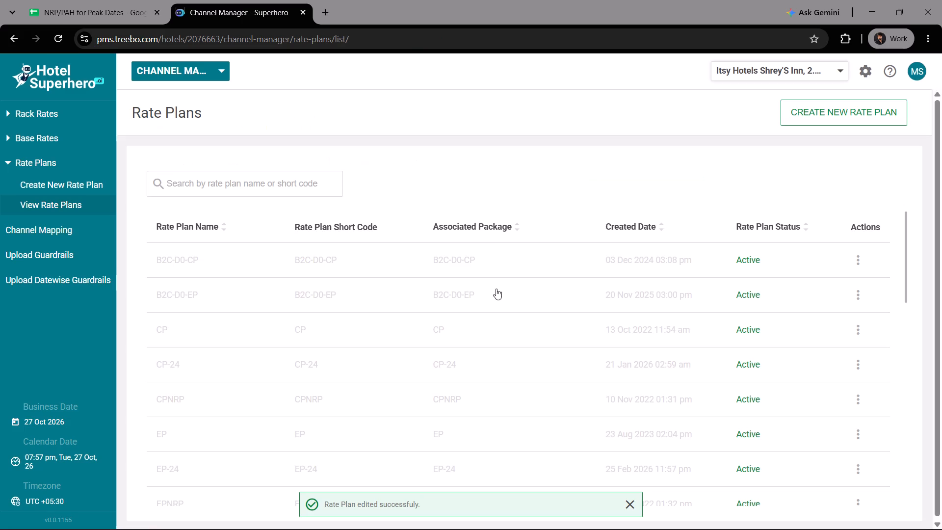
Search the rate plans for "nrp" and open the CPNRP plan for editing.
{"action": "left_click", "coordinate": [276, 189]}
{"action": "type", "text": "nrp"}
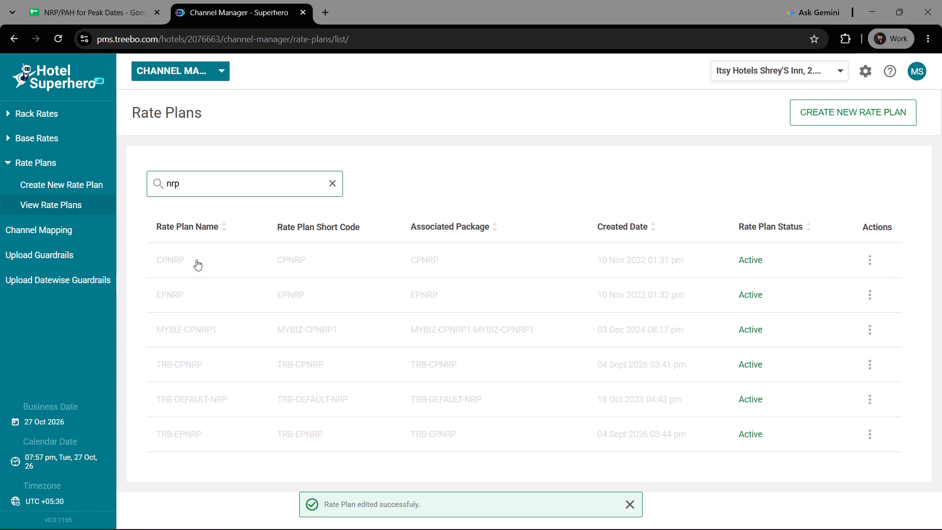
{"action": "left_click", "coordinate": [196, 260]}
{"action": "scroll", "coordinate": [690, 223], "scroll_direction": "down", "scroll_amount": 1}
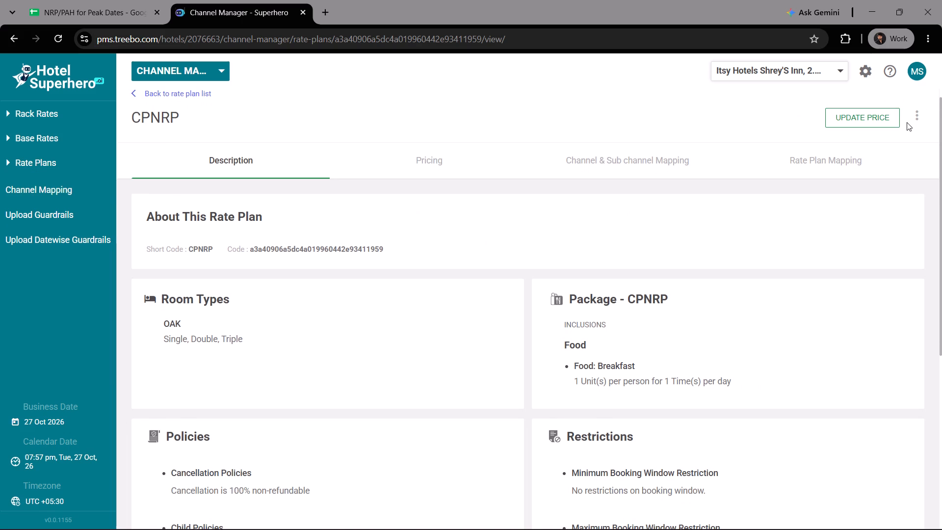
{"action": "left_click", "coordinate": [910, 120]}
{"action": "left_click", "coordinate": [873, 144]}
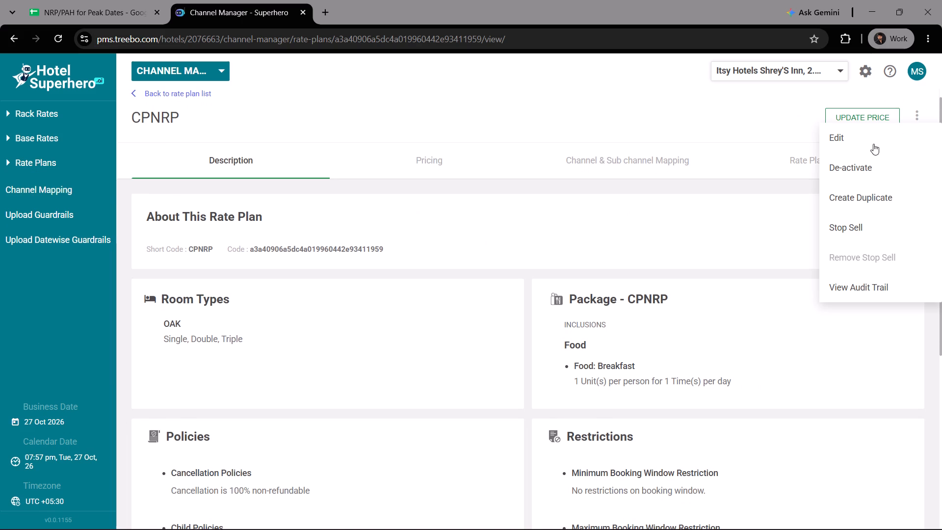
Keep the CPNRP room categories and package as they are and continue to its policies and restrictions.
{"action": "left_click", "coordinate": [840, 353]}
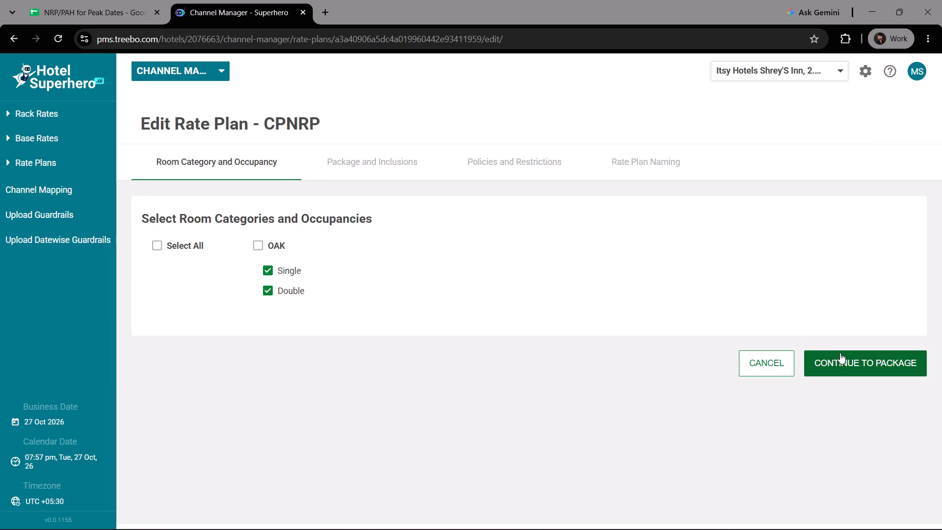
{"action": "scroll", "coordinate": [678, 367], "scroll_direction": "down", "scroll_amount": 11}
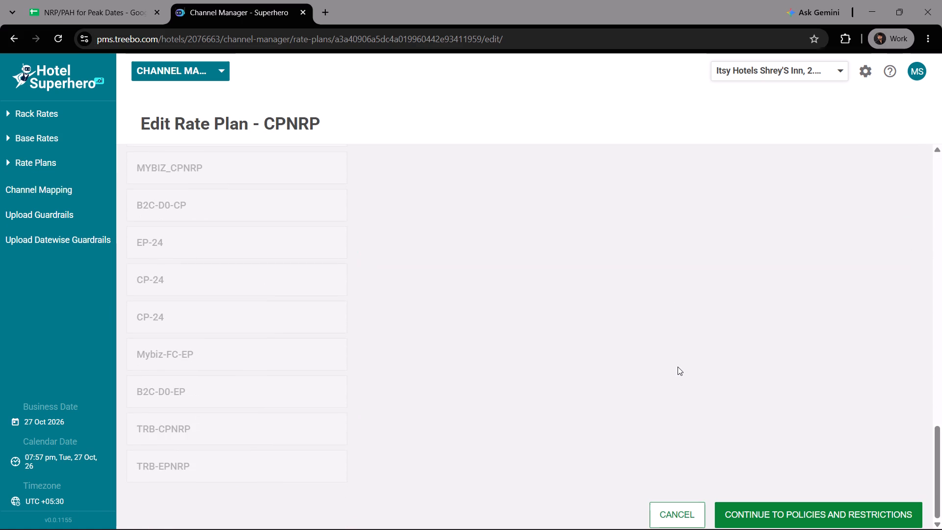
{"action": "left_click", "coordinate": [779, 490]}
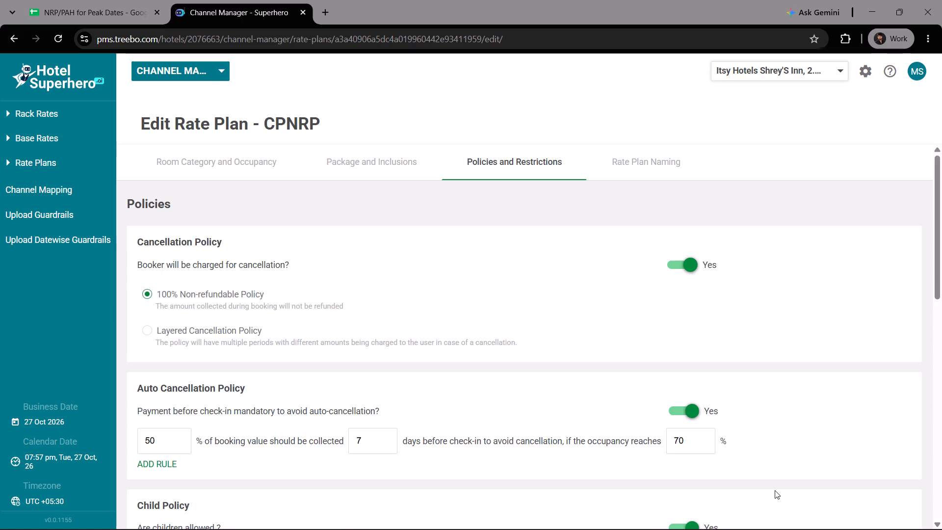
Add four rules to the CPNRP auto cancellation policy, making five in all.
{"action": "scroll", "coordinate": [380, 402], "scroll_direction": "down", "scroll_amount": 4}
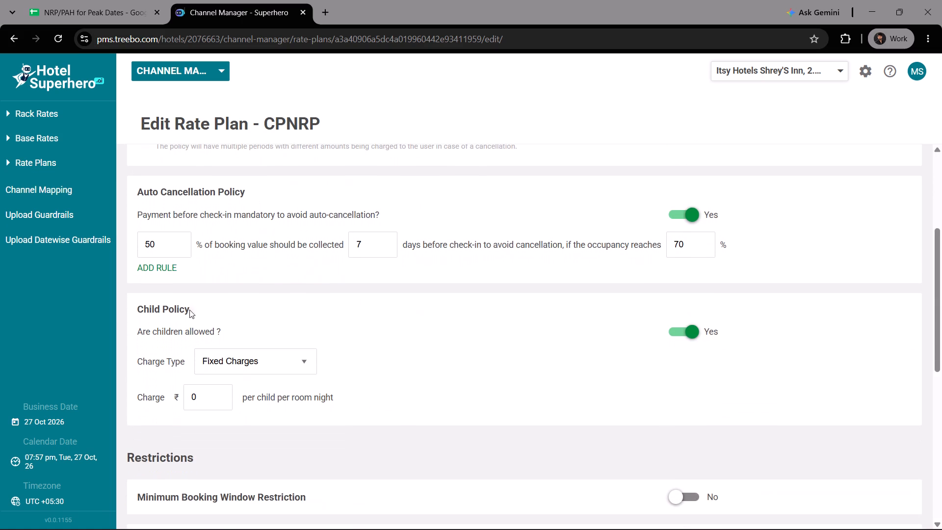
{"action": "left_click", "coordinate": [155, 259]}
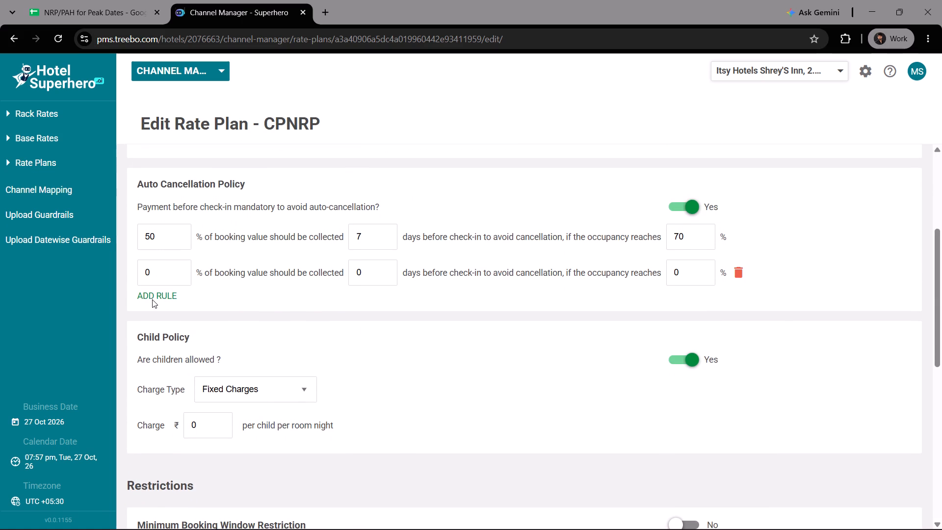
{"action": "left_click", "coordinate": [152, 302]}
{"action": "left_click", "coordinate": [149, 294]}
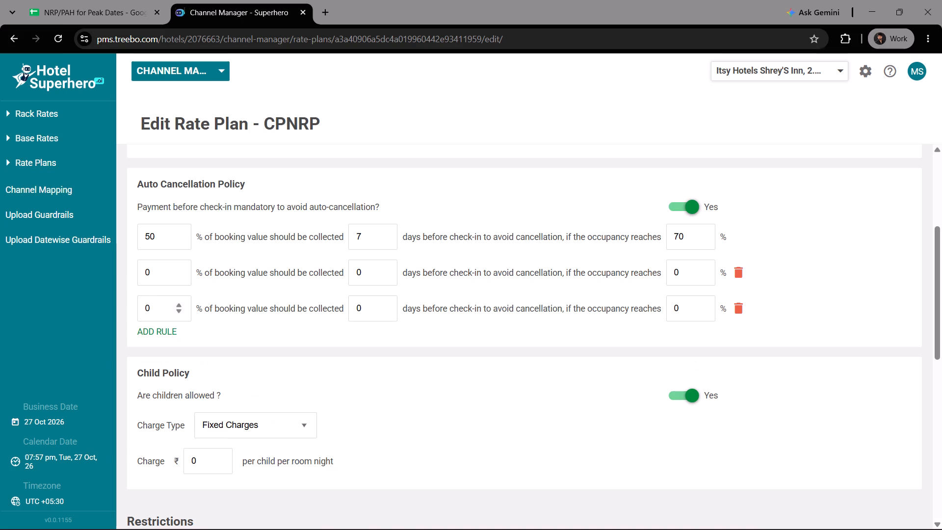
{"action": "left_click", "coordinate": [154, 333]}
{"action": "scroll", "coordinate": [154, 333], "scroll_direction": "down", "scroll_amount": 1}
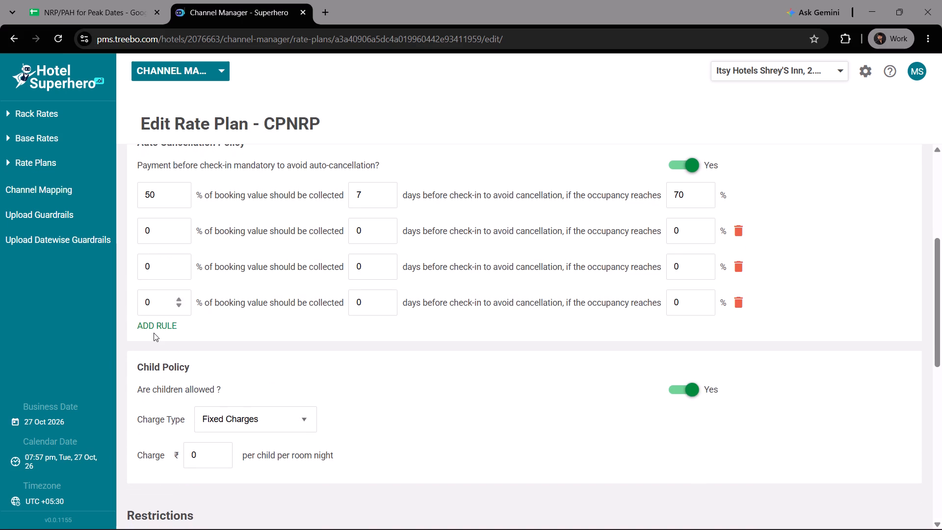
{"action": "left_click", "coordinate": [148, 321]}
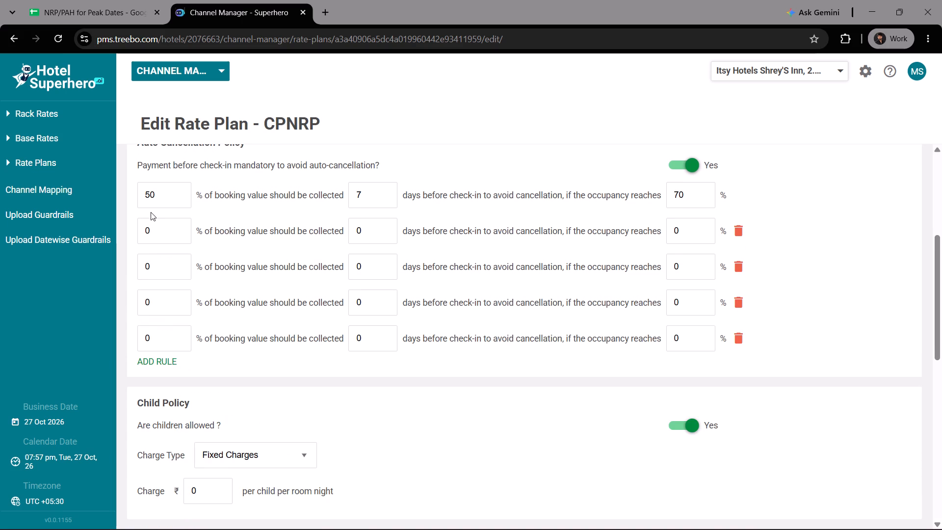
Set the share of booking value to be collected to 50% in each of the four added CPNRP auto-cancellation rules.
{"action": "left_click", "coordinate": [144, 228]}
{"action": "key", "text": "5"}
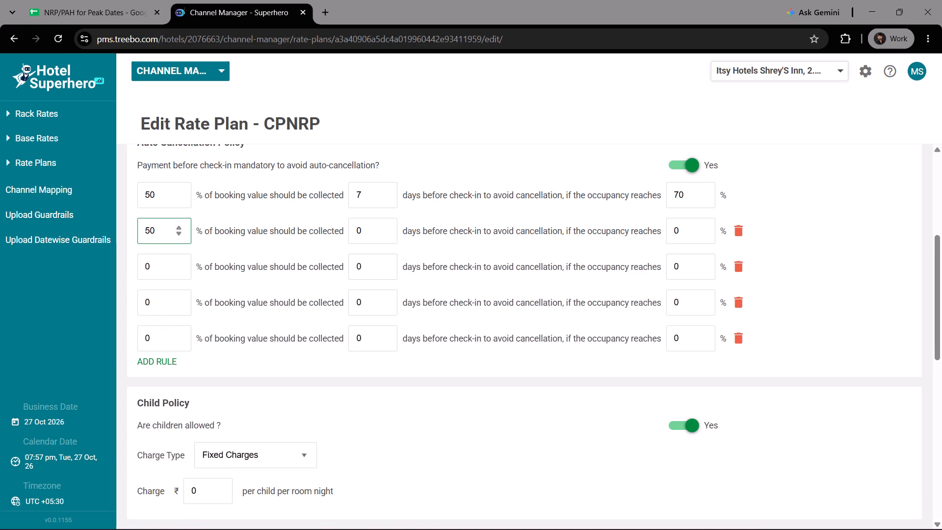
{"action": "left_click", "coordinate": [148, 260]}
{"action": "key", "text": "Left"}
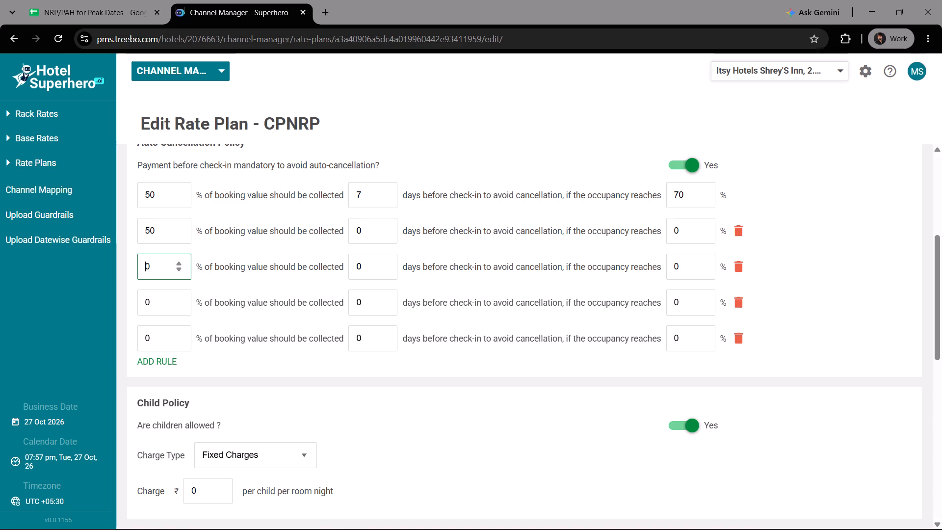
{"action": "key", "text": "5"}
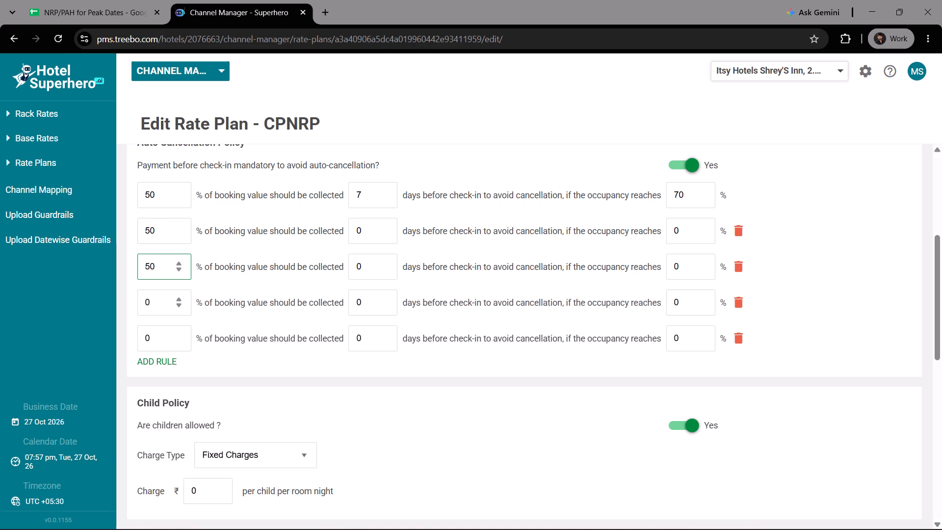
{"action": "left_click", "coordinate": [146, 294]}
{"action": "key", "text": "5"}
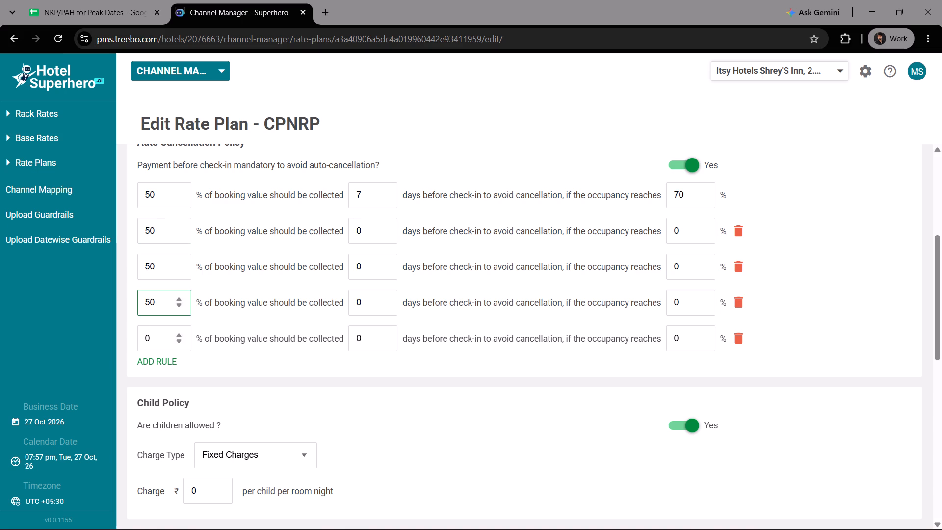
{"action": "left_click", "coordinate": [142, 336]}
{"action": "key", "text": "5"}
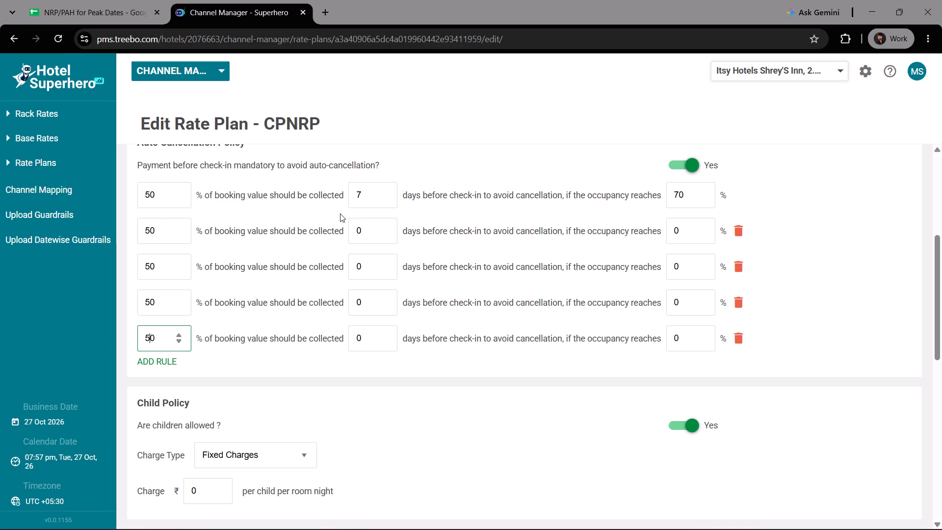
Set the days before check-in of the five CPNRP auto-cancellation rules to 0, 5, 10, 15 and 25, in order.
{"action": "left_click", "coordinate": [360, 192]}
{"action": "key", "text": "BackSpace"}
{"action": "key", "text": "0"}
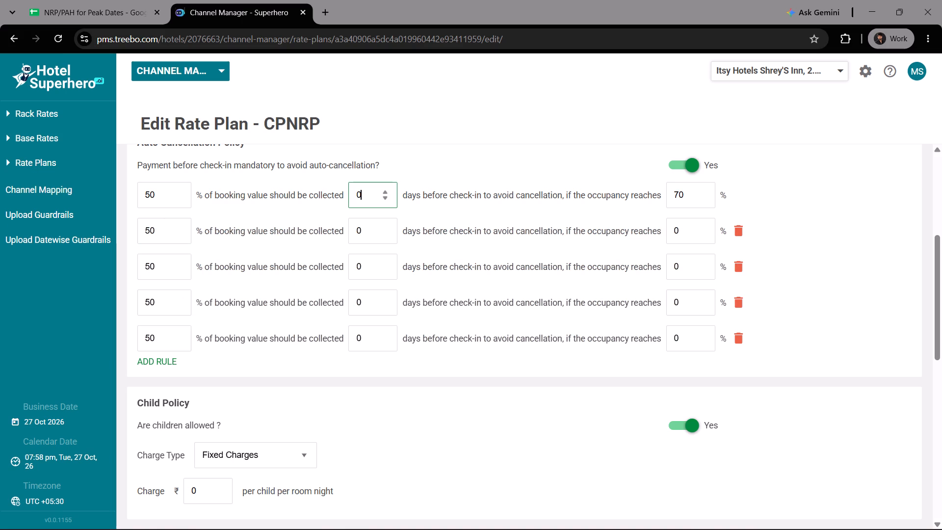
{"action": "left_click", "coordinate": [361, 227]}
{"action": "key", "text": "BackSpace"}
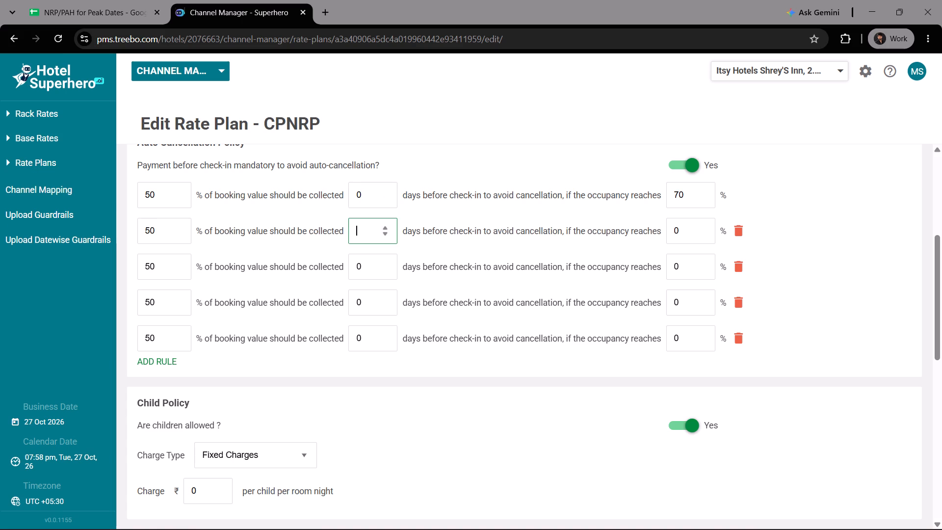
{"action": "key", "text": "5"}
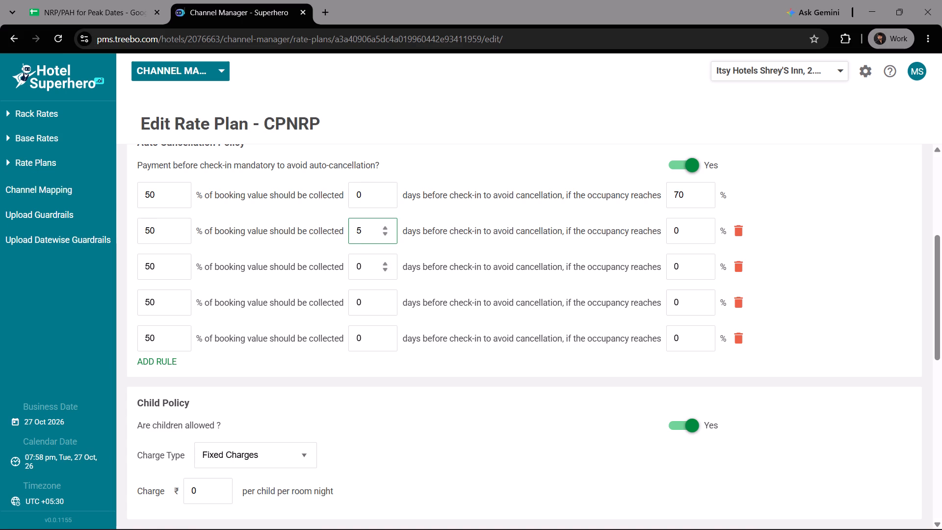
{"action": "left_click", "coordinate": [361, 261]}
{"action": "key", "text": "BackSpace"}
{"action": "type", "text": "10"}
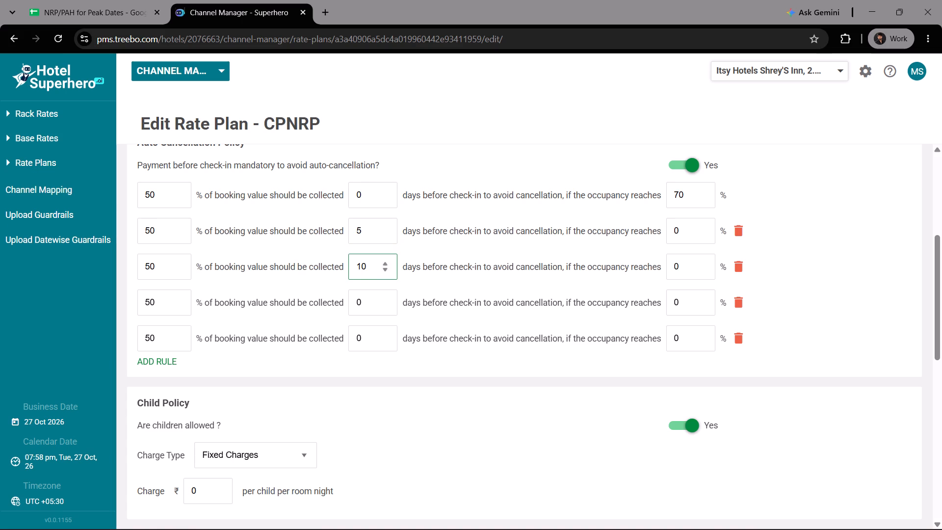
{"action": "left_click", "coordinate": [362, 299]}
{"action": "key", "text": "BackSpace"}
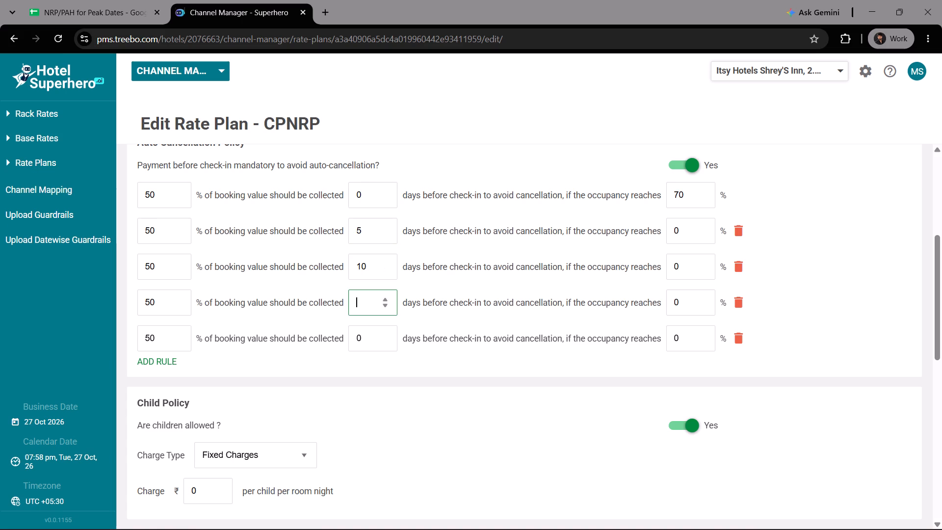
{"action": "type", "text": "15"}
{"action": "left_click", "coordinate": [366, 331]}
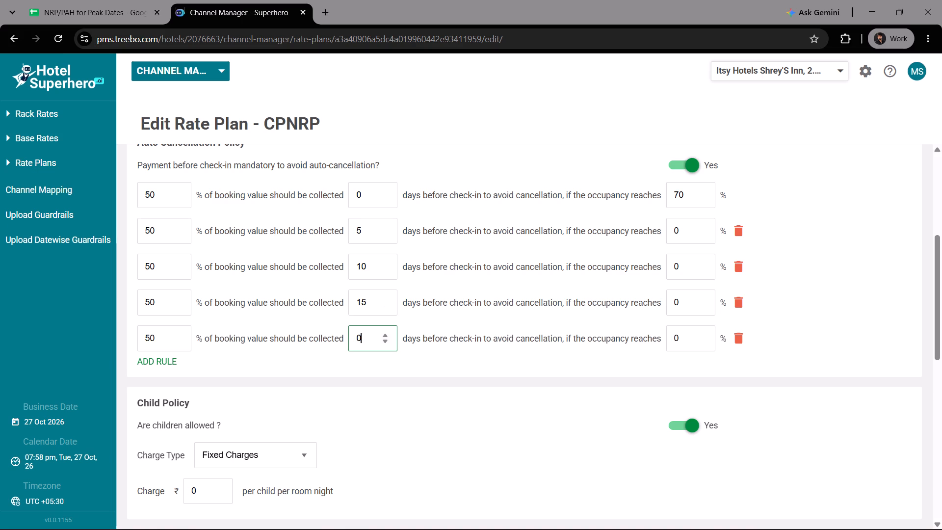
{"action": "key", "text": "BackSpace"}
{"action": "type", "text": "25"}
Set the occupancy thresholds of the five CPNRP auto-cancellation rules to 60, 50, 40, 35 and 30%, in order.
{"action": "left_click", "coordinate": [679, 197]}
{"action": "key", "text": "BackSpace"}
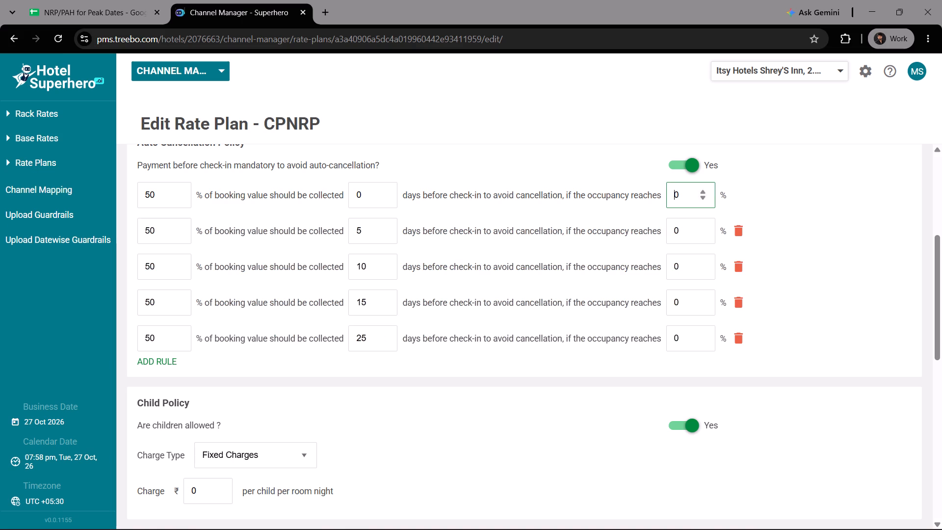
{"action": "key", "text": "6"}
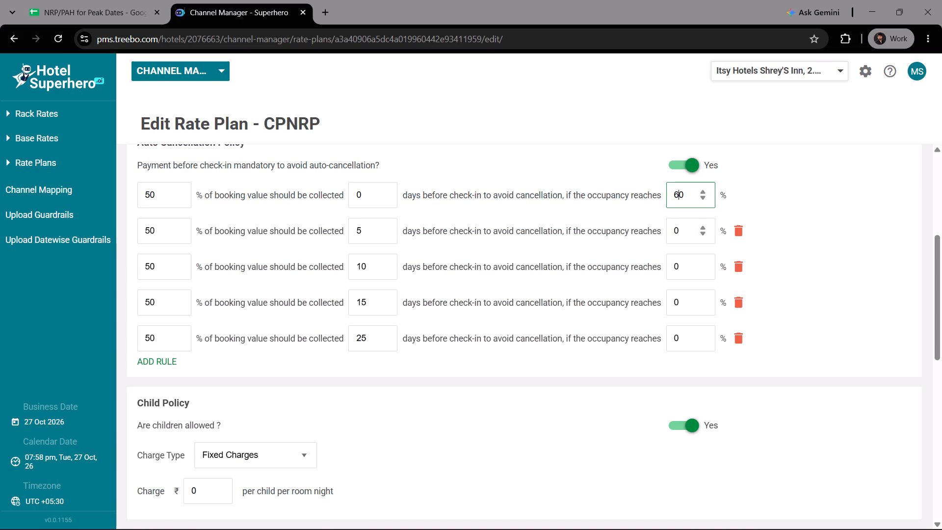
{"action": "left_click", "coordinate": [674, 236]}
{"action": "key", "text": "5"}
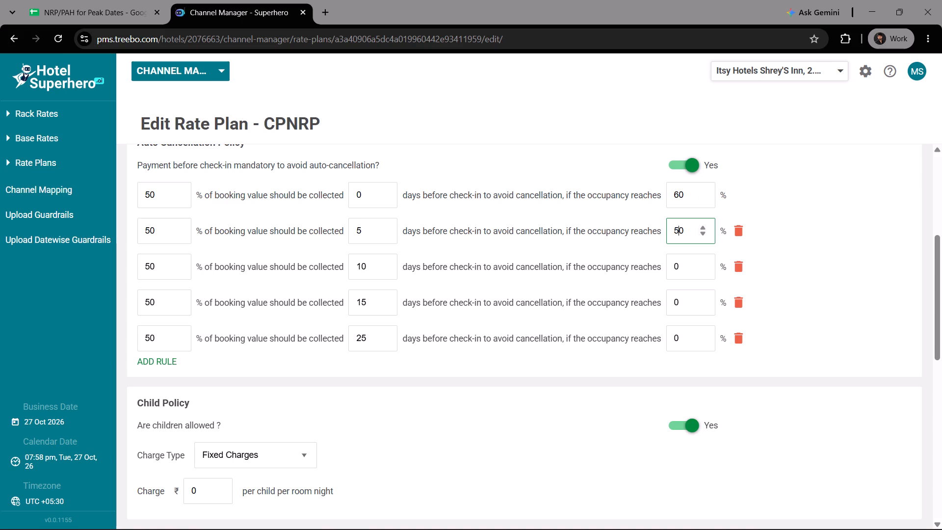
{"action": "left_click", "coordinate": [674, 267]}
{"action": "key", "text": "4"}
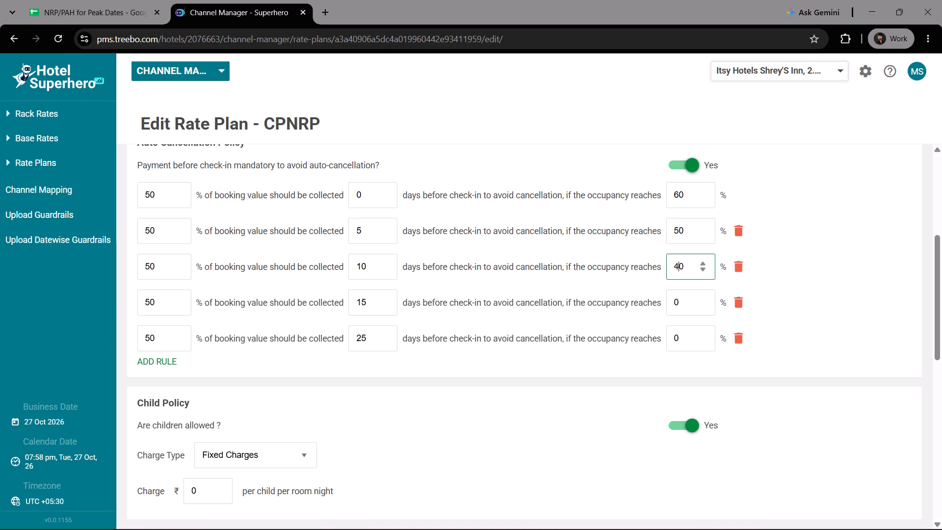
{"action": "left_click", "coordinate": [674, 295]}
{"action": "key", "text": "3"}
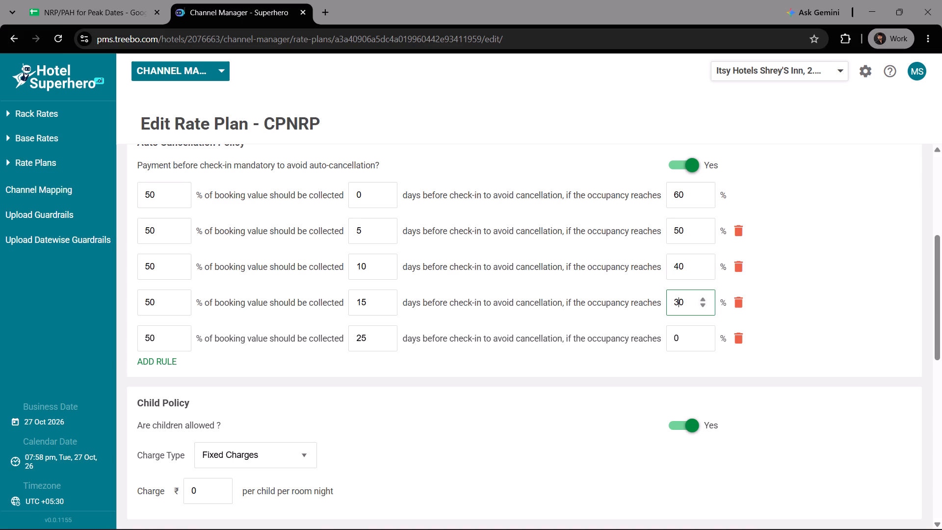
{"action": "left_click", "coordinate": [685, 297]}
{"action": "key", "text": "BackSpace"}
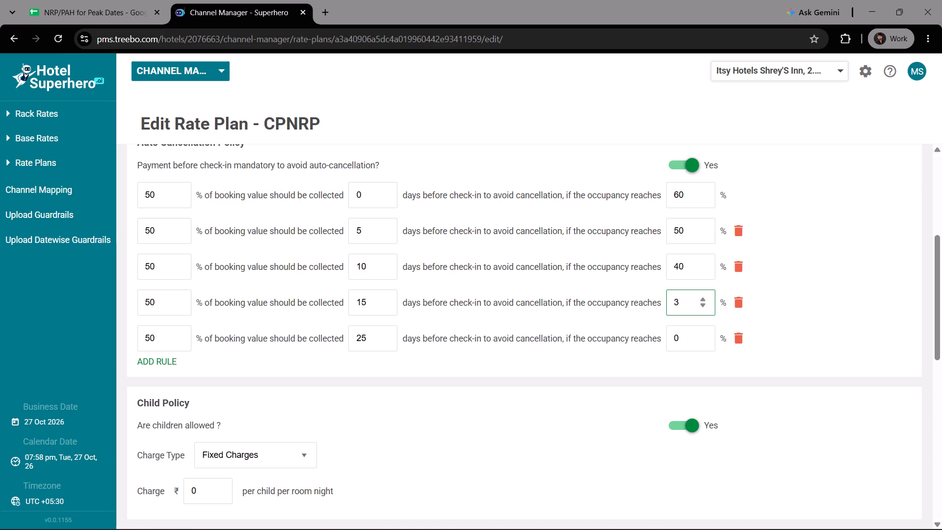
{"action": "key", "text": "5"}
{"action": "left_click", "coordinate": [682, 340]}
{"action": "key", "text": "BackSpace"}
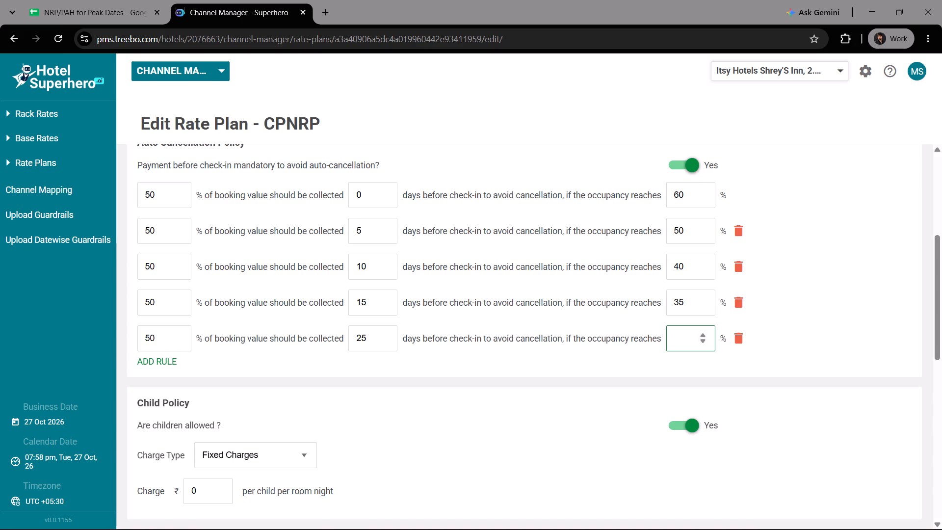
{"action": "type", "text": "30"}
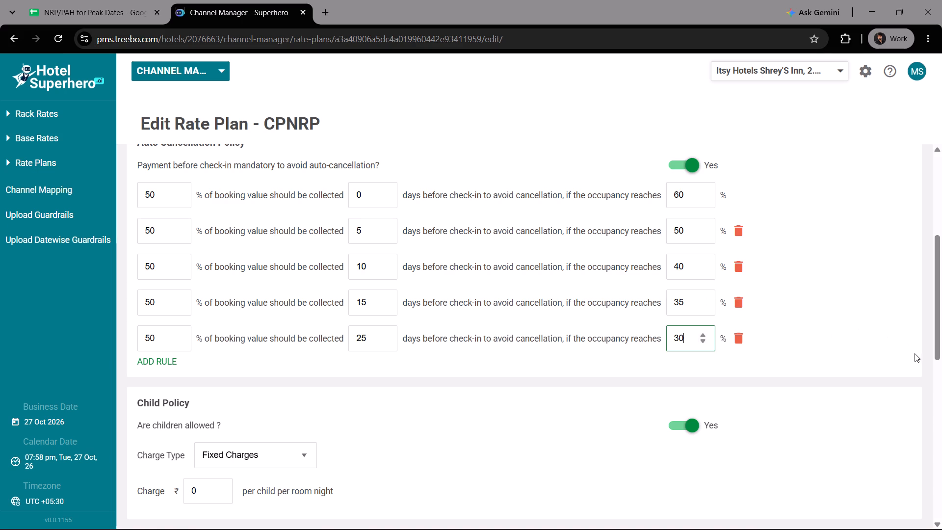
Keep the CPNRP child policy, restrictions and naming as they are and save the edited rate plan.
{"action": "left_click", "coordinate": [916, 363]}
{"action": "scroll", "coordinate": [855, 392], "scroll_direction": "down", "scroll_amount": 5}
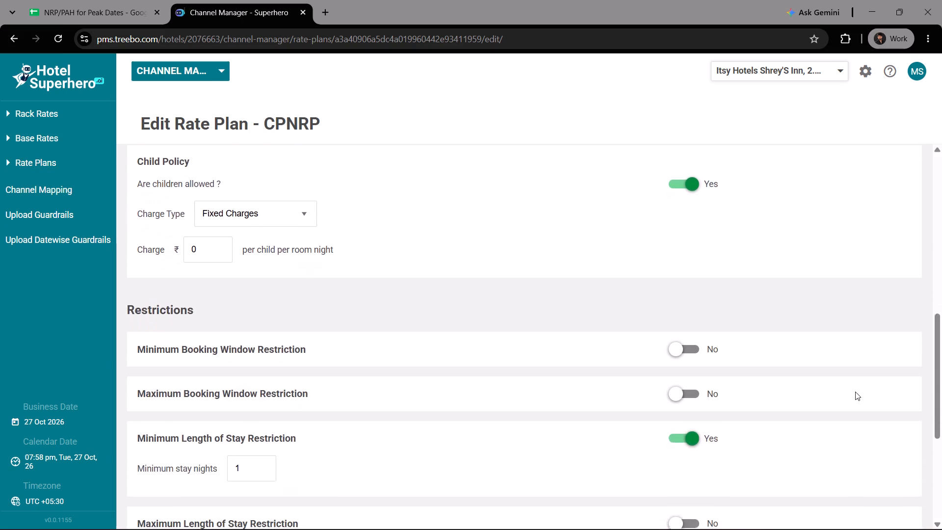
{"action": "scroll", "coordinate": [855, 392], "scroll_direction": "down", "scroll_amount": 4}
{"action": "left_click", "coordinate": [836, 487]}
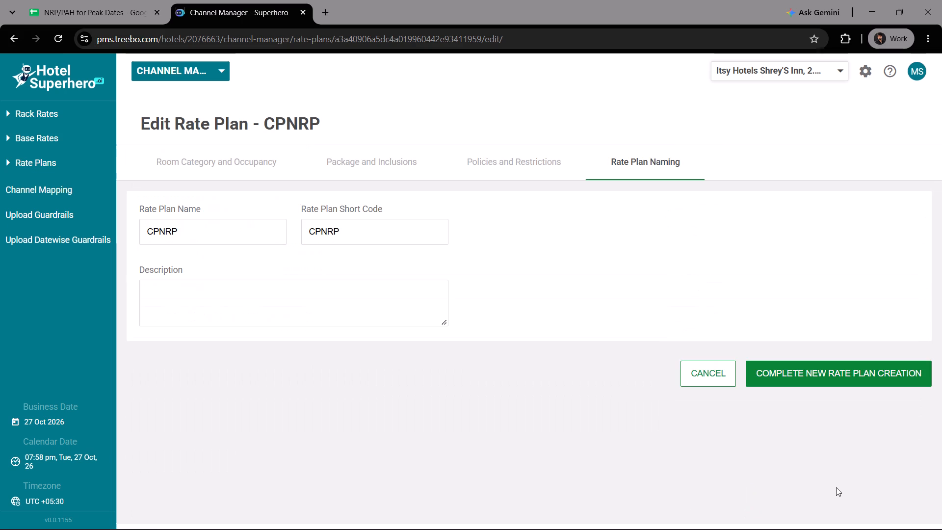
{"action": "left_click", "coordinate": [826, 378]}
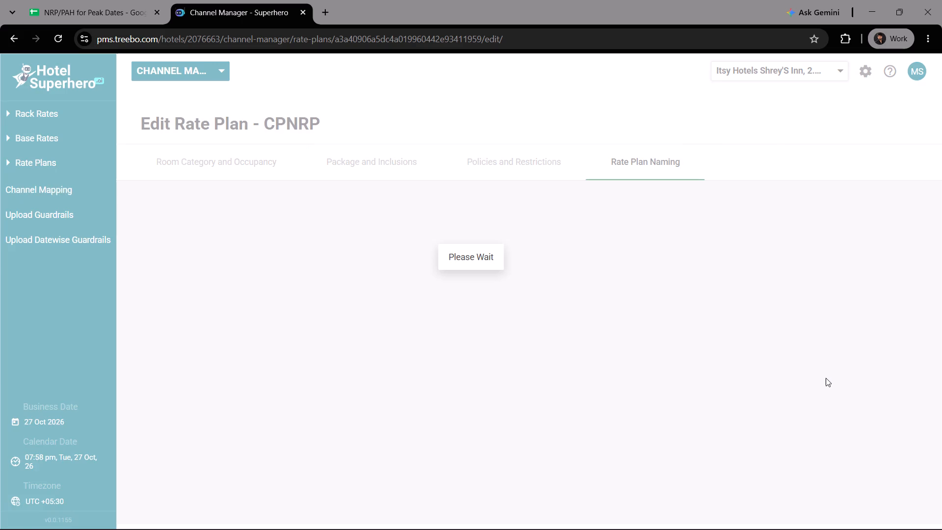
Search the hotel's rate plans for "nrp" to check which NRP plans exist.
{"action": "left_click", "coordinate": [235, 181]}
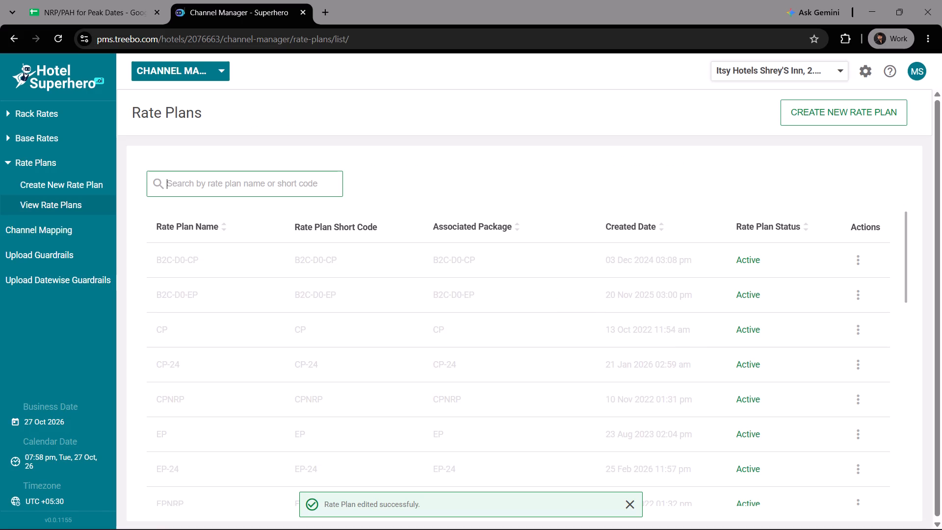
{"action": "type", "text": "nrp"}
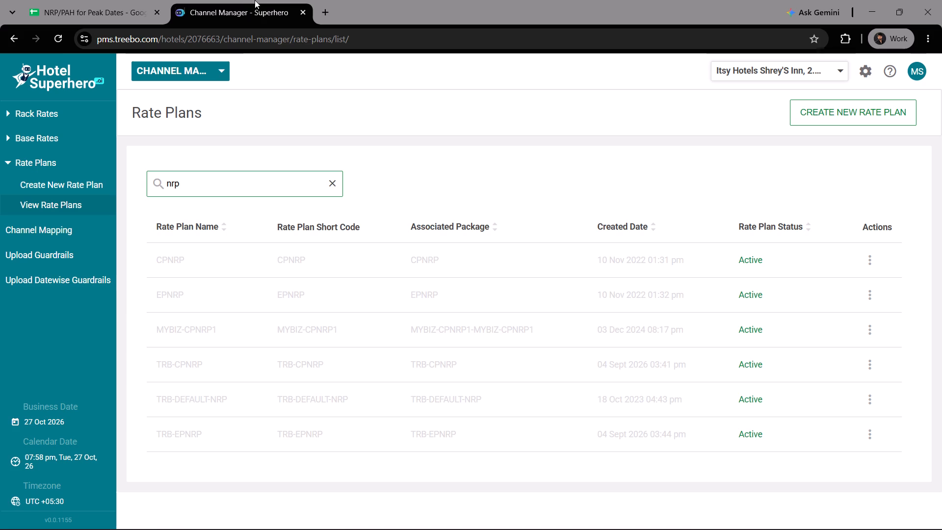
In the tracking spreadsheet, copy Treebo The Meridian's statuses Done, Done, Not available to the row of Itsy Hotels Shrey'S Inn Mallandur Road.
{"action": "left_click", "coordinate": [115, 0]}
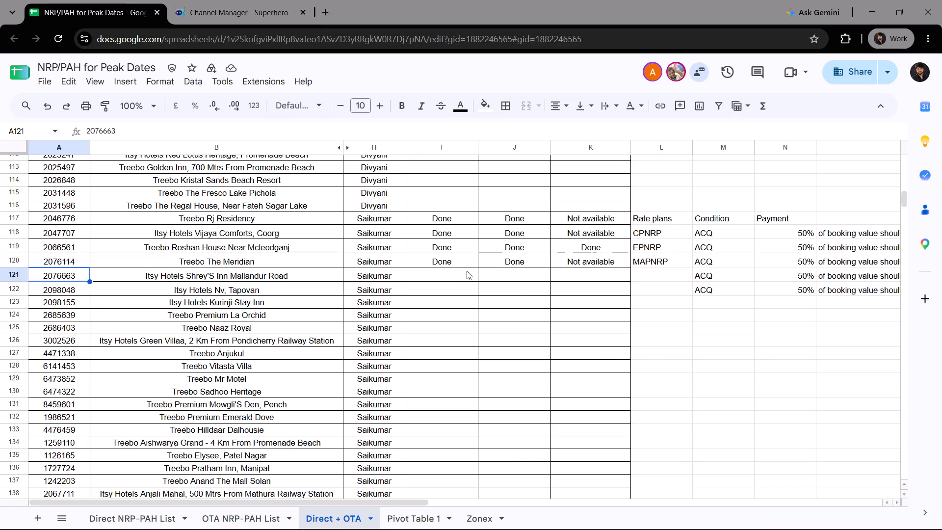
{"action": "left_click_drag", "start_coordinate": [455, 263], "coordinate": [583, 254]}
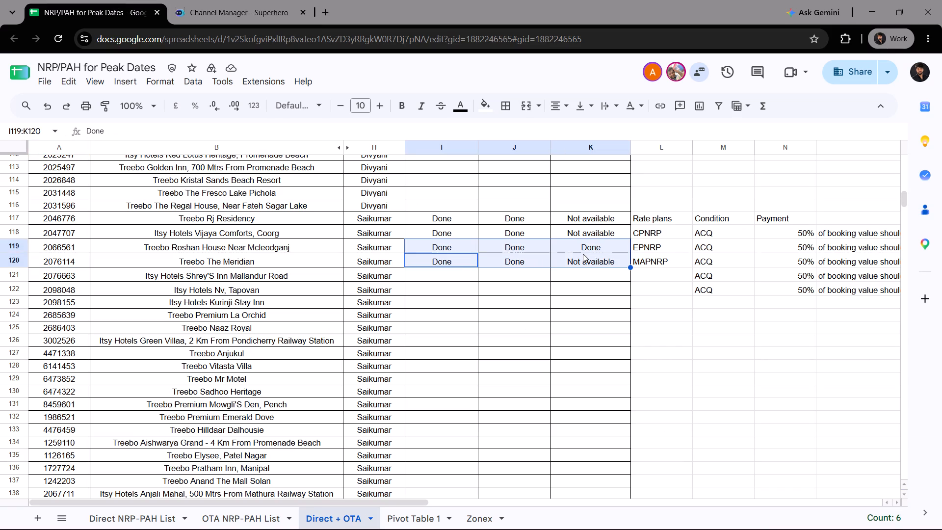
{"action": "left_click", "coordinate": [461, 265]}
{"action": "left_click_drag", "start_coordinate": [461, 265], "coordinate": [581, 266]}
{"action": "key", "text": "ctrl+c"}
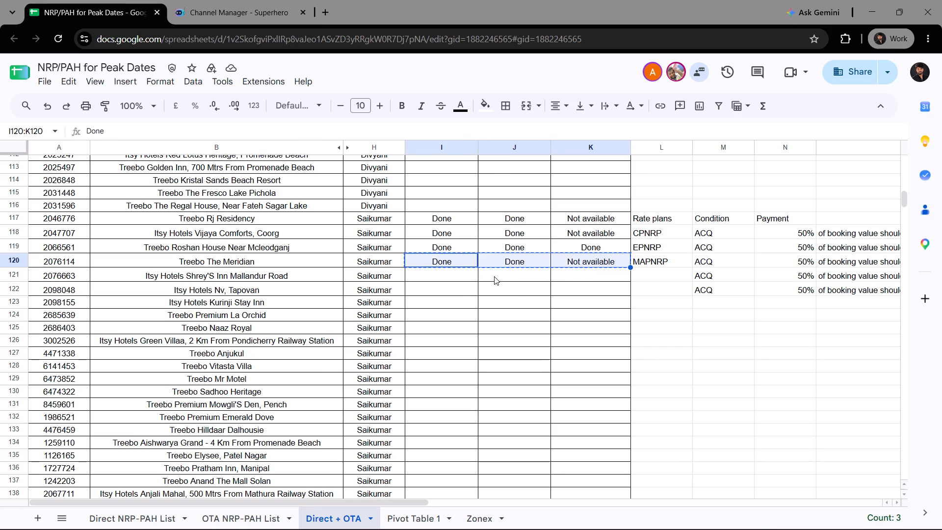
{"action": "left_click", "coordinate": [461, 278]}
{"action": "key", "text": "ctrl+v"}
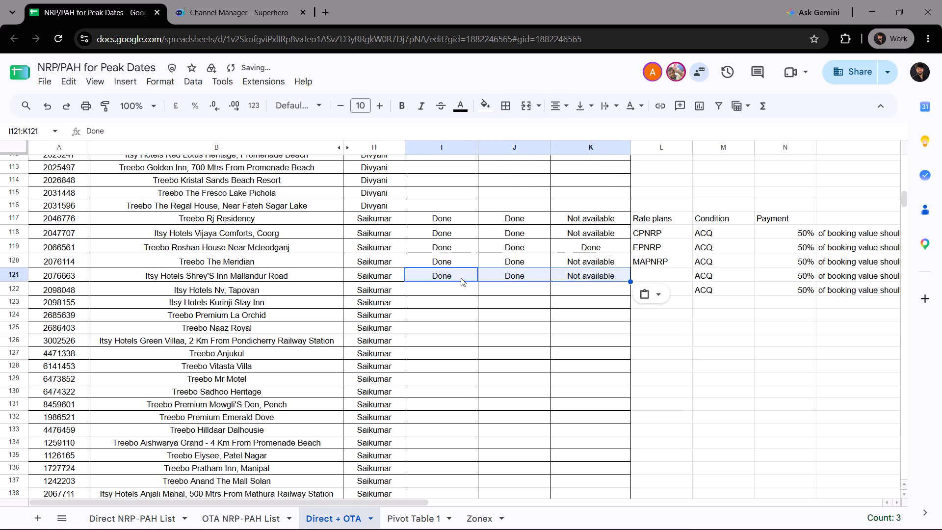
Look through the Direct + OTA sheet to examine the recorded statuses and the hotels still without one.
{"action": "scroll", "coordinate": [461, 278], "scroll_direction": "up", "scroll_amount": 12}
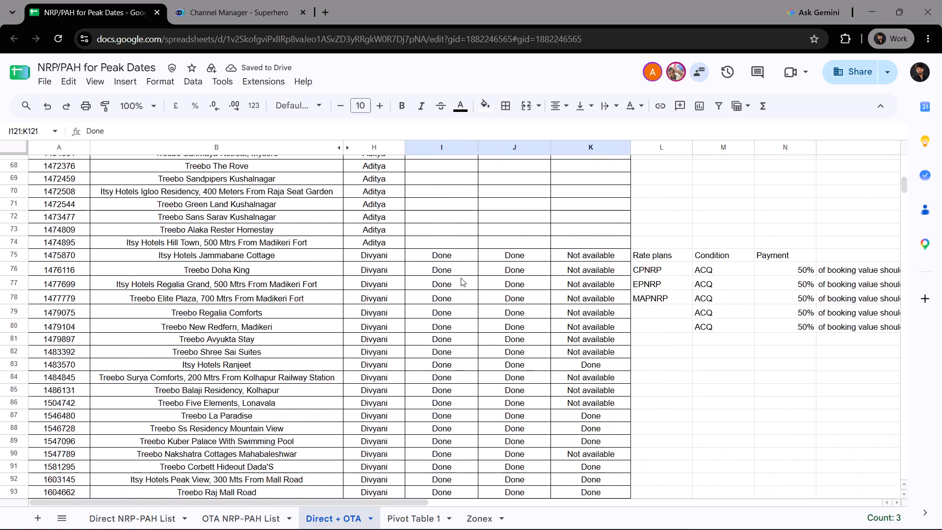
{"action": "scroll", "coordinate": [461, 278], "scroll_direction": "down", "scroll_amount": 2}
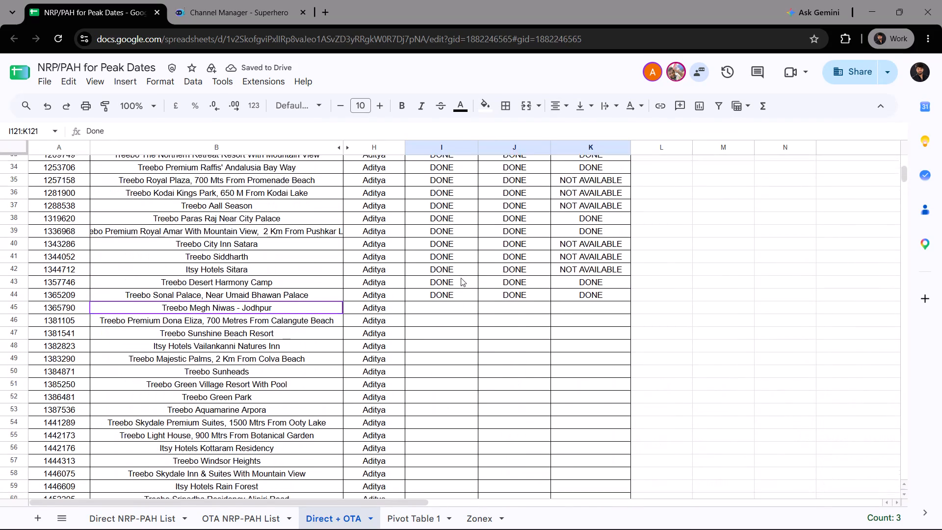
{"action": "scroll", "coordinate": [461, 278], "scroll_direction": "down", "scroll_amount": 1}
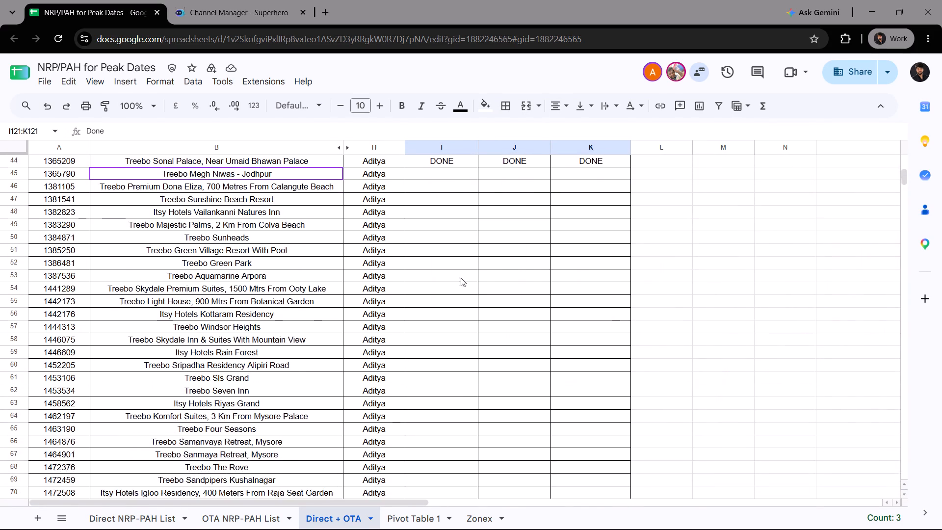
{"action": "scroll", "coordinate": [461, 278], "scroll_direction": "down", "scroll_amount": 4}
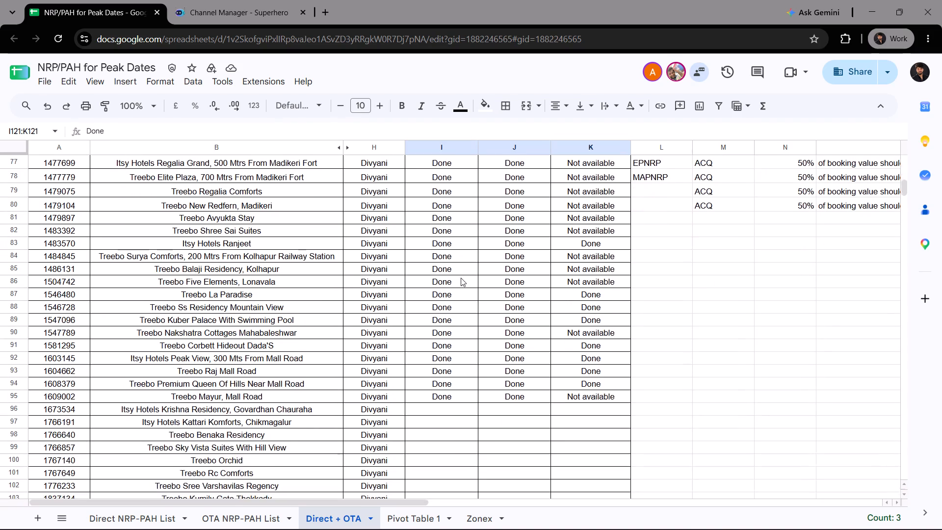
{"action": "scroll", "coordinate": [461, 278], "scroll_direction": "down", "scroll_amount": 5}
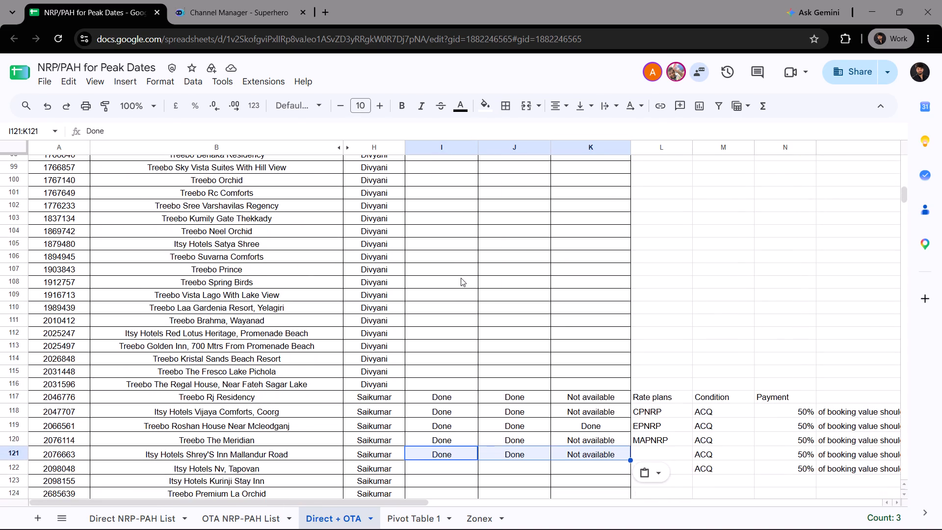
{"action": "scroll", "coordinate": [461, 278], "scroll_direction": "down", "scroll_amount": 5}
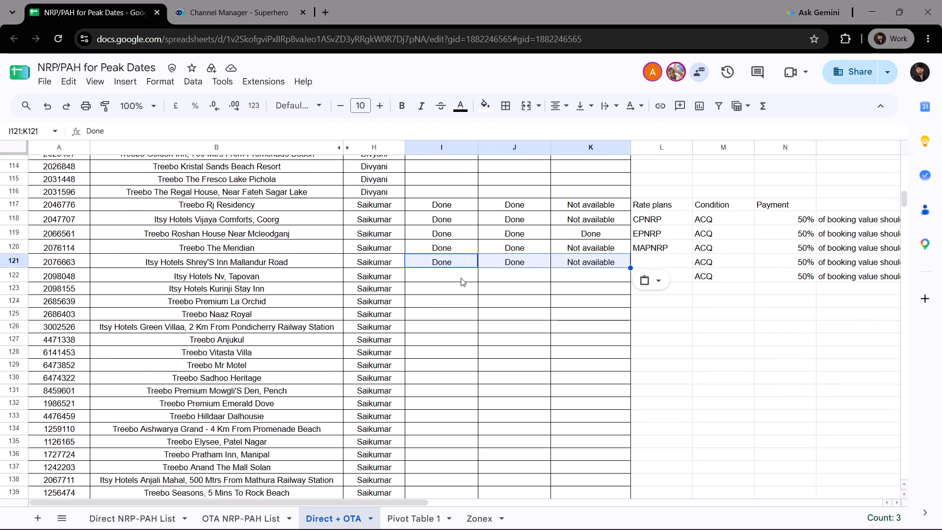
{"action": "scroll", "coordinate": [461, 278], "scroll_direction": "down", "scroll_amount": 1}
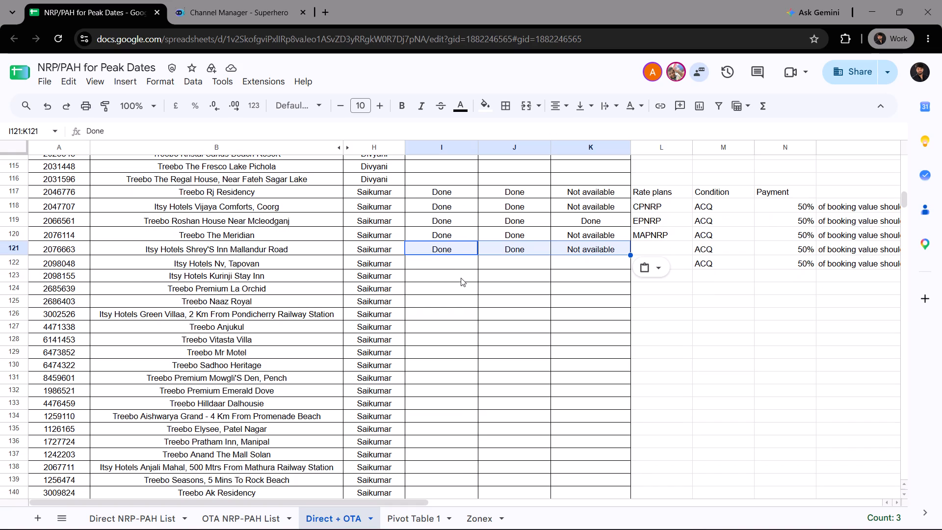
{"action": "scroll", "coordinate": [461, 278], "scroll_direction": "down", "scroll_amount": 1}
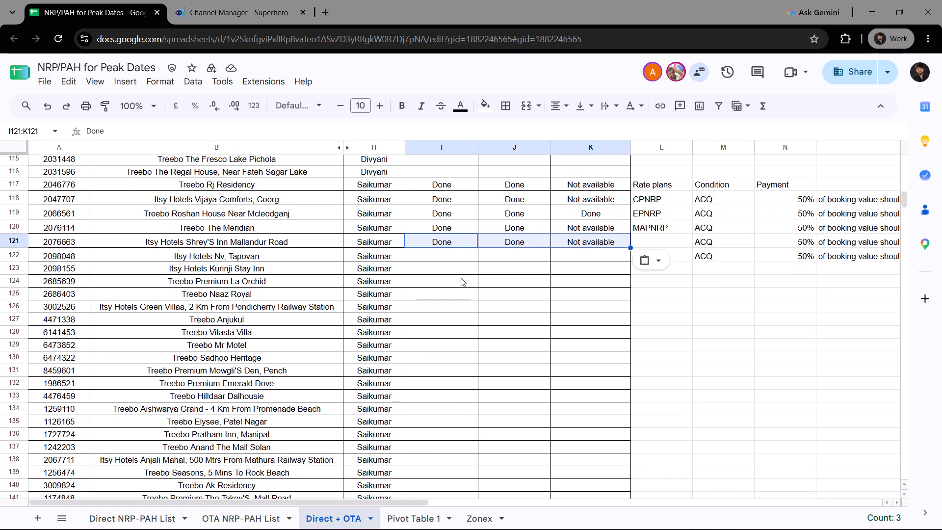
{"action": "scroll", "coordinate": [461, 278], "scroll_direction": "down", "scroll_amount": 1}
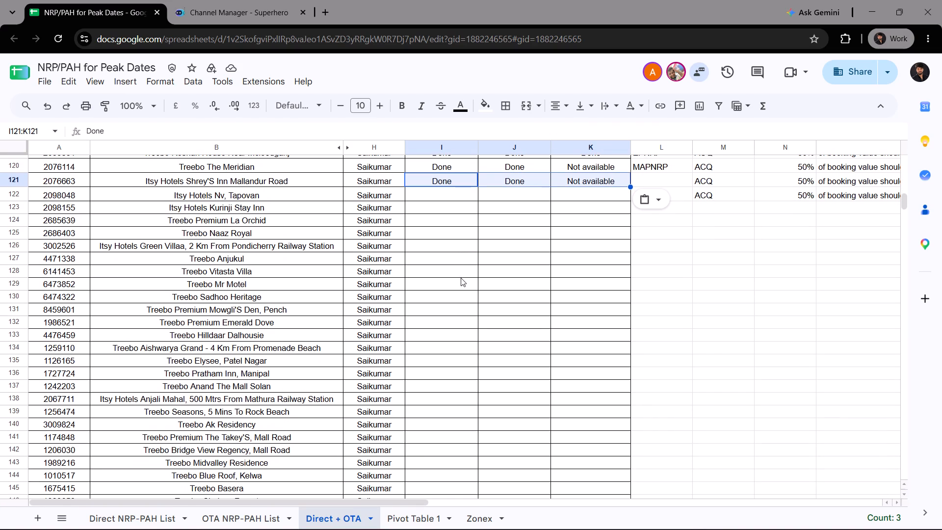
{"action": "scroll", "coordinate": [461, 278], "scroll_direction": "down", "scroll_amount": 1}
Copy hotel ID 2098048 of Itsy Hotels Nv, Tapovan and load that hotel's rate plan list in the channel manager.
{"action": "left_click", "coordinate": [68, 198]}
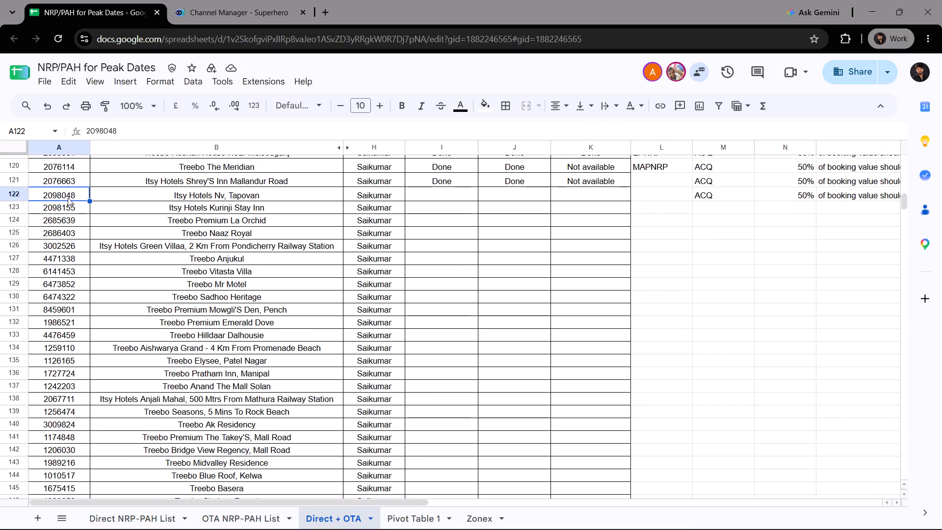
{"action": "key", "text": "ctrl+c"}
{"action": "left_click", "coordinate": [202, 0]}
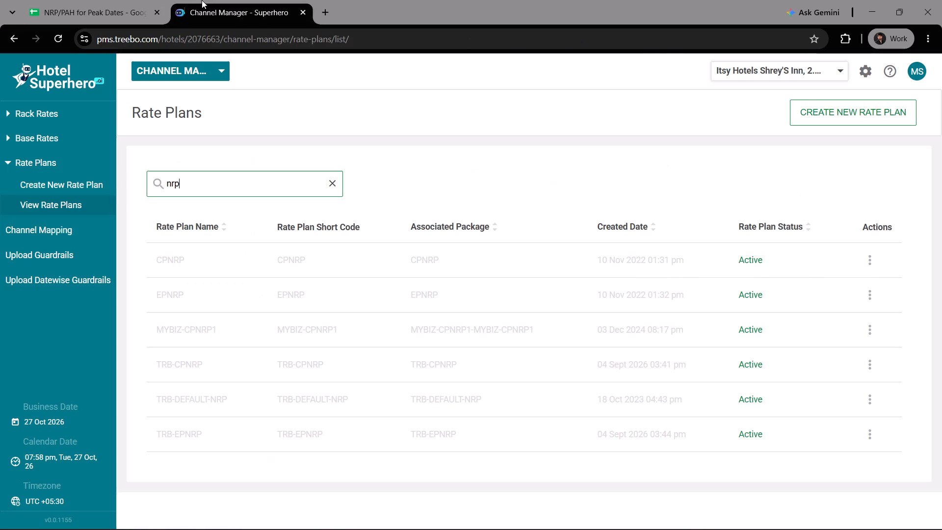
{"action": "double_click", "coordinate": [208, 35]}
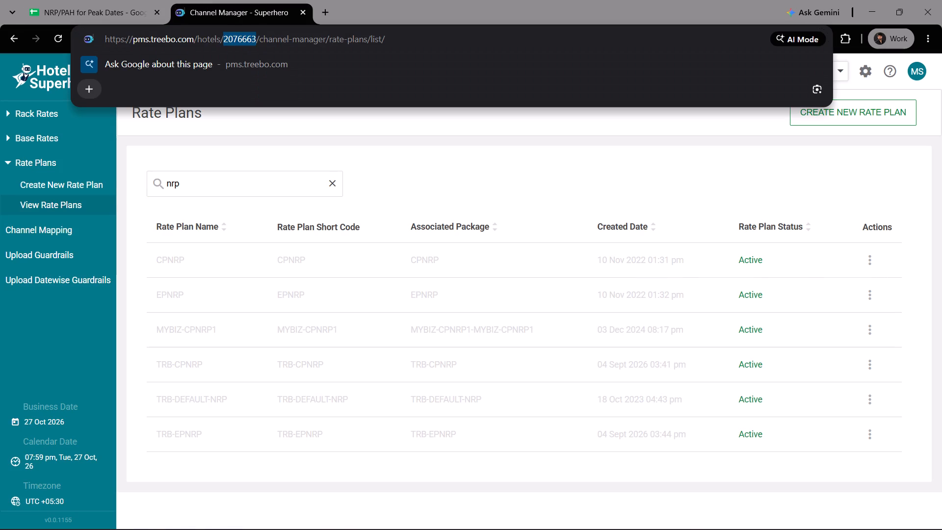
{"action": "key", "text": "ctrl+v"}
{"action": "key", "text": "Return"}
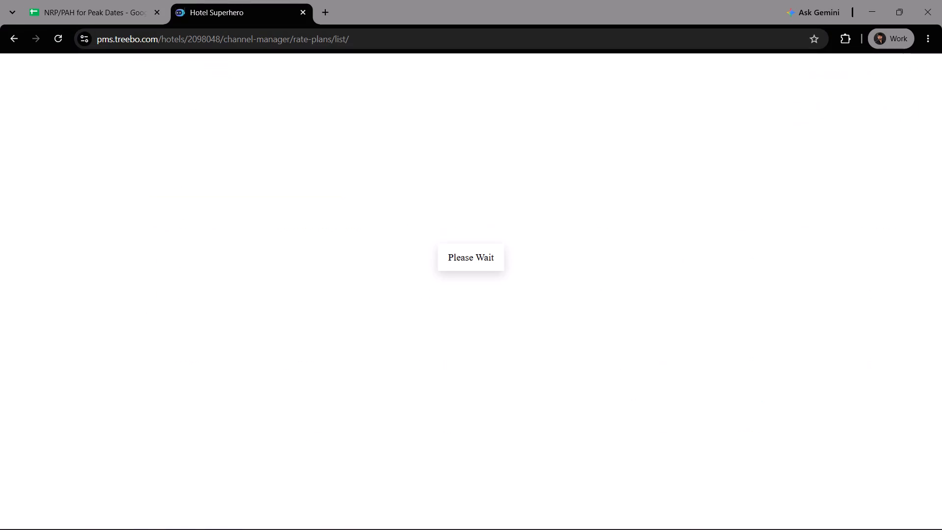
Search the rate plans for "nrp" and open EPNRP for editing at its policies and restrictions, keeping rooms and package as they are.
{"action": "left_click", "coordinate": [196, 185]}
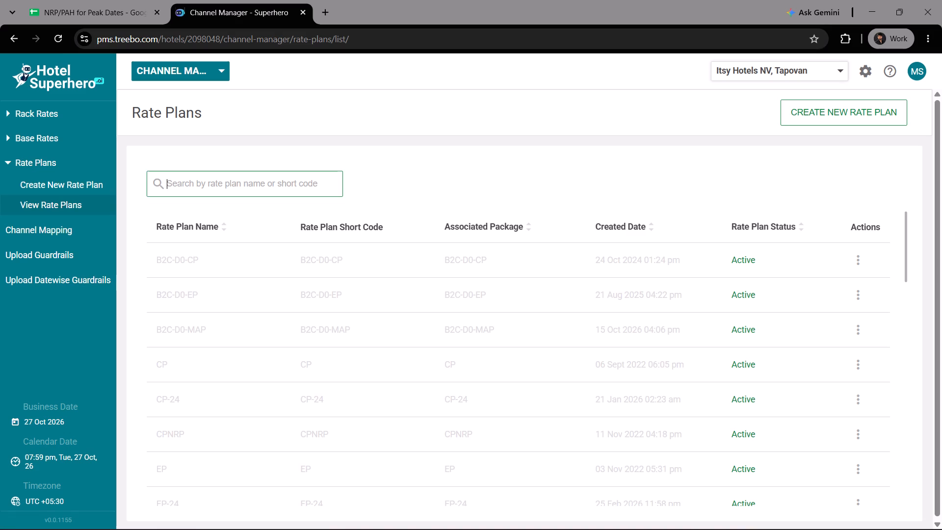
{"action": "type", "text": "nrp"}
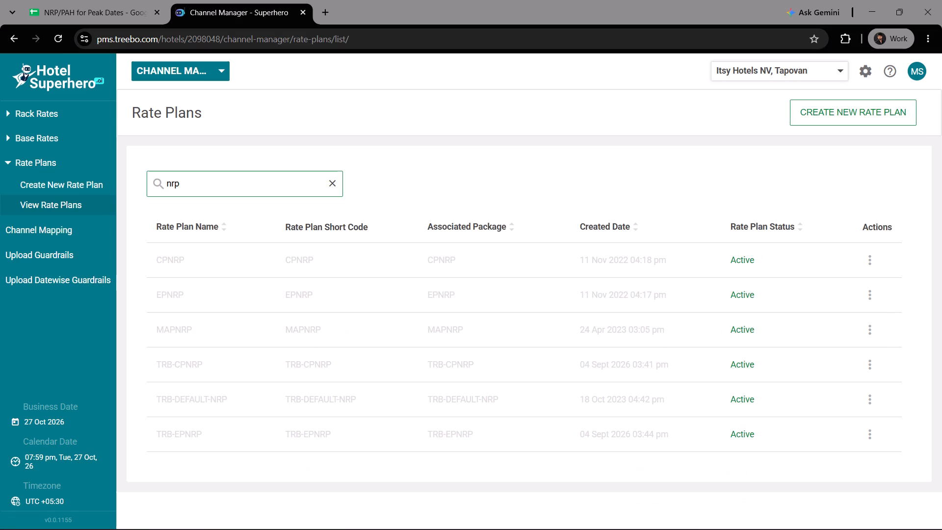
{"action": "left_click", "coordinate": [176, 292]}
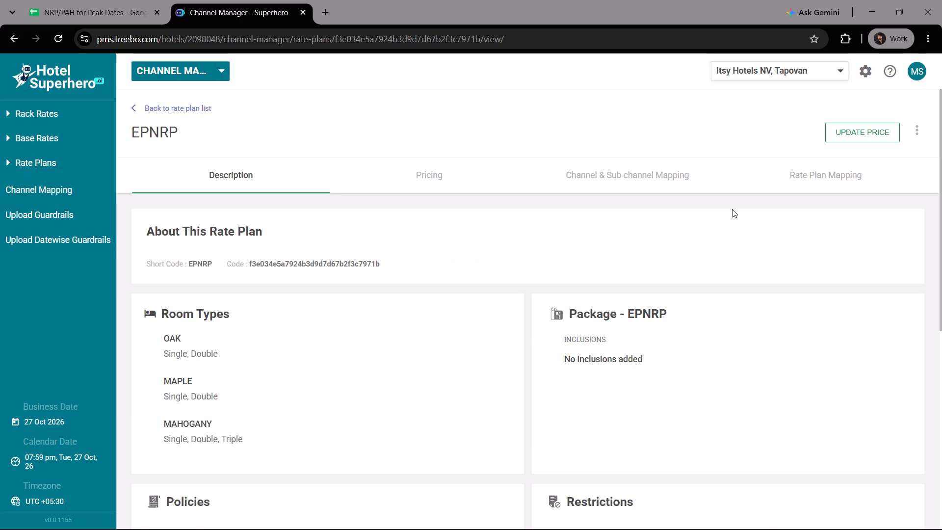
{"action": "left_click", "coordinate": [914, 126]}
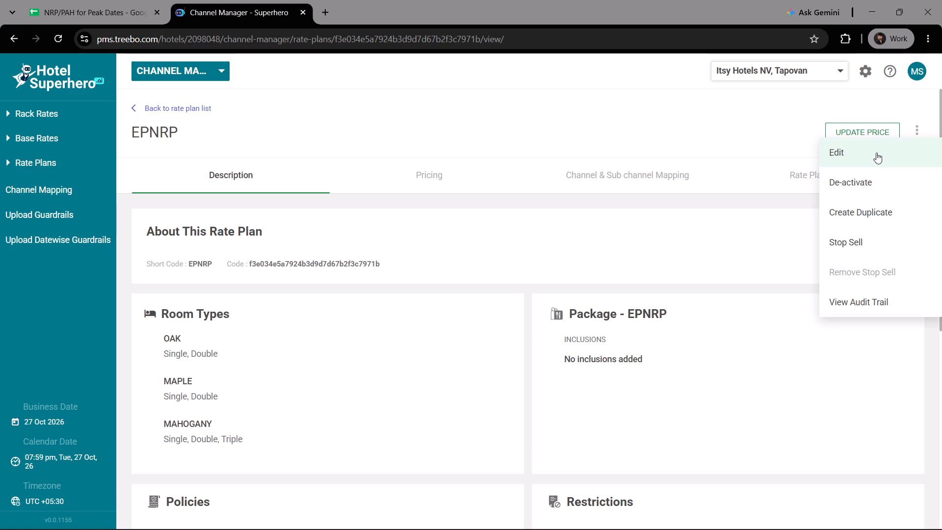
{"action": "left_click", "coordinate": [876, 153]}
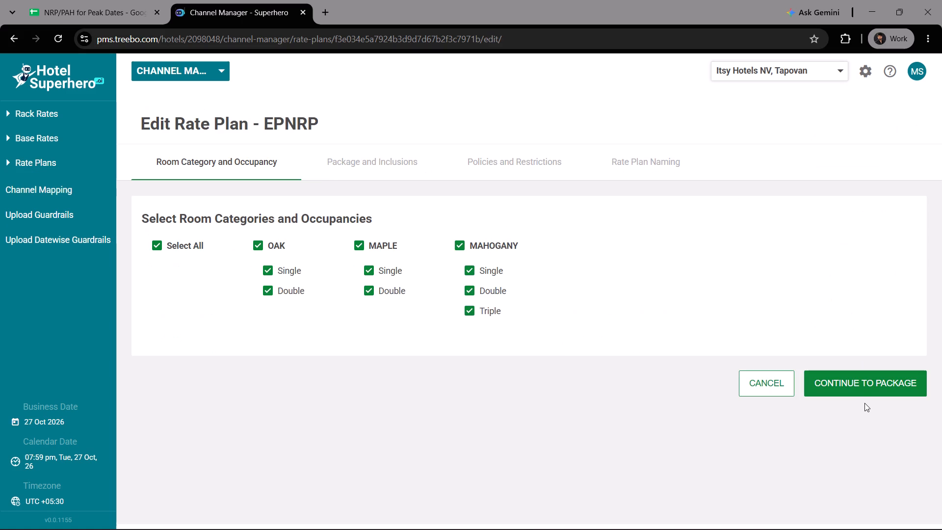
{"action": "left_click", "coordinate": [861, 389]}
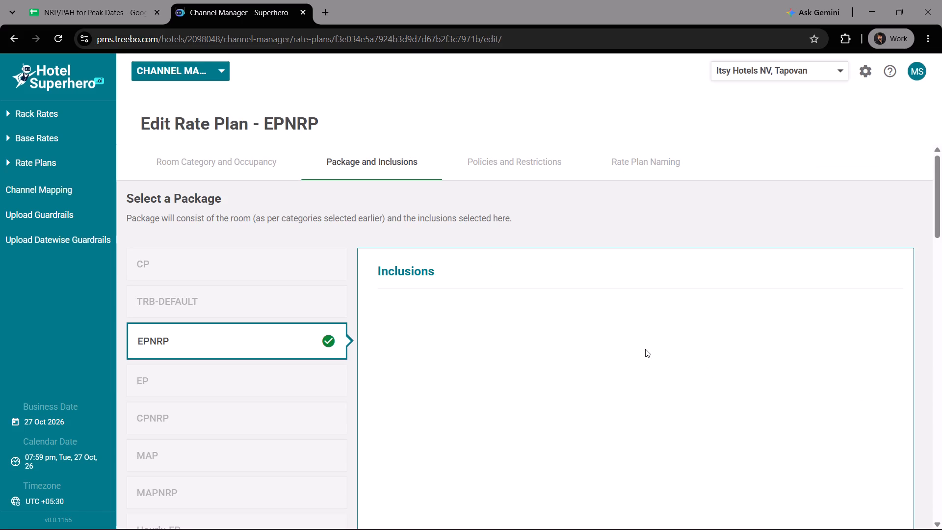
{"action": "scroll", "coordinate": [645, 349], "scroll_direction": "down", "scroll_amount": 10}
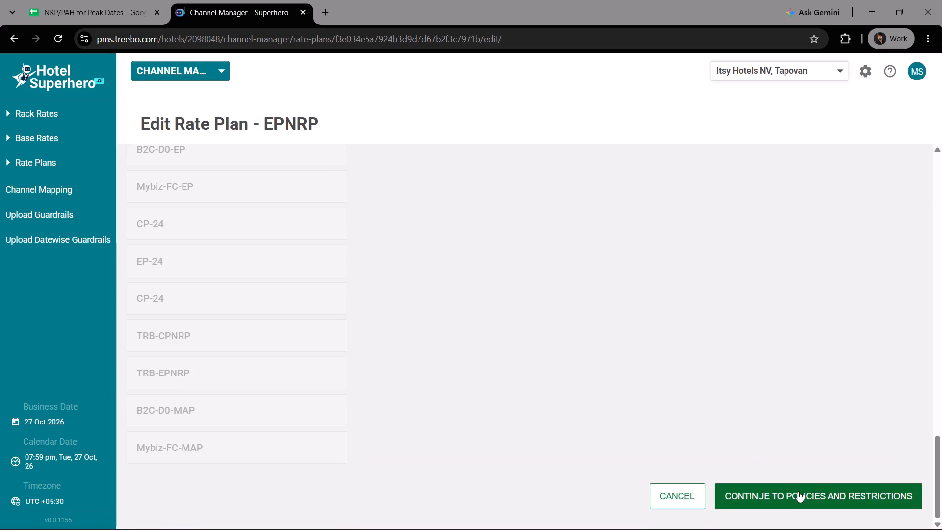
{"action": "left_click", "coordinate": [801, 495]}
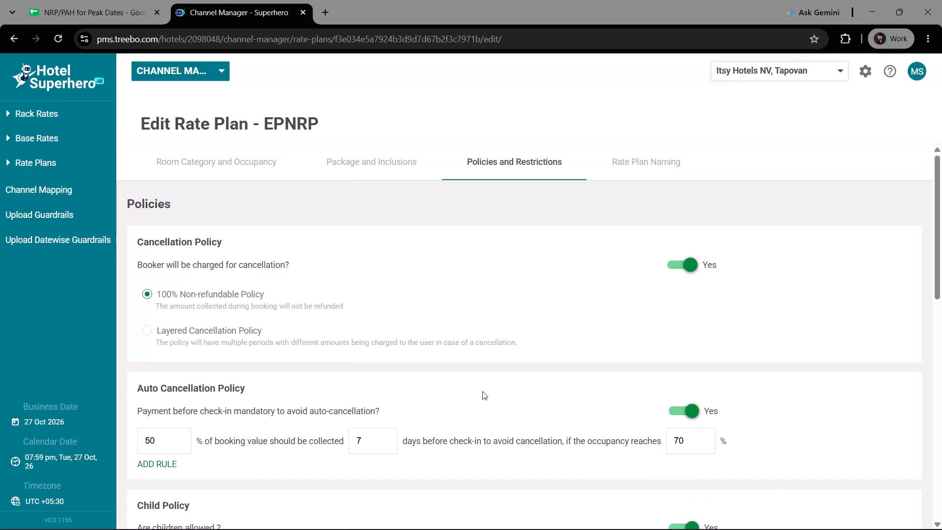
Add four more rules to the EPNRP auto cancellation policy.
{"action": "scroll", "coordinate": [482, 391], "scroll_direction": "down", "scroll_amount": 4}
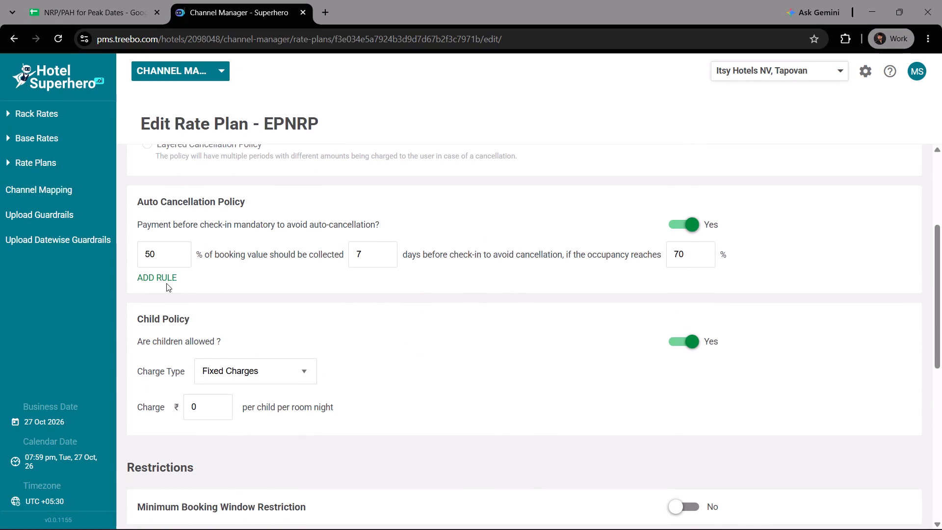
{"action": "left_click", "coordinate": [166, 283]}
{"action": "left_click", "coordinate": [163, 279]}
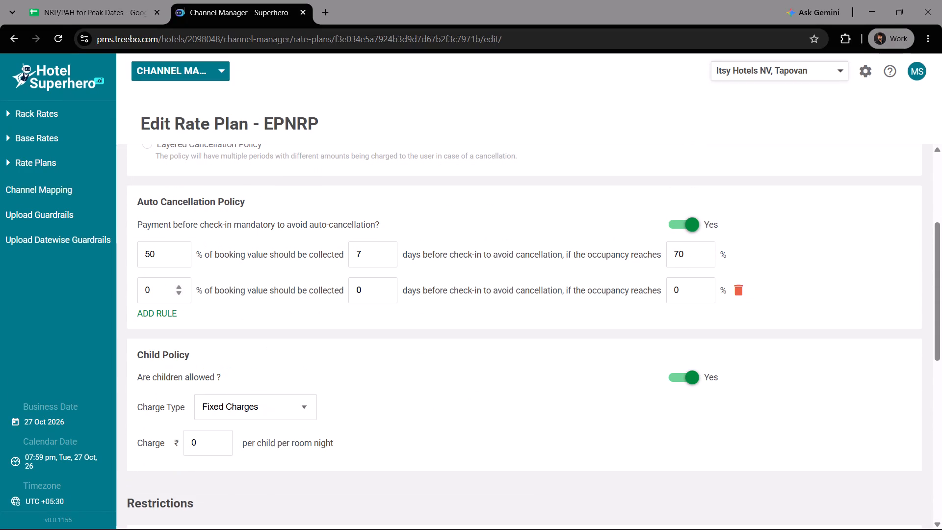
{"action": "left_click", "coordinate": [163, 316]}
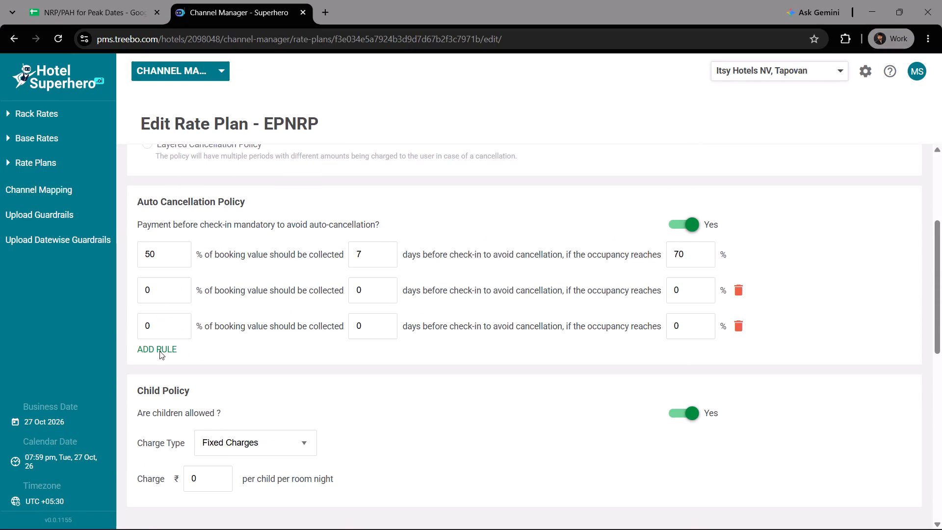
{"action": "left_click", "coordinate": [154, 346]}
{"action": "scroll", "coordinate": [154, 346], "scroll_direction": "down", "scroll_amount": 1}
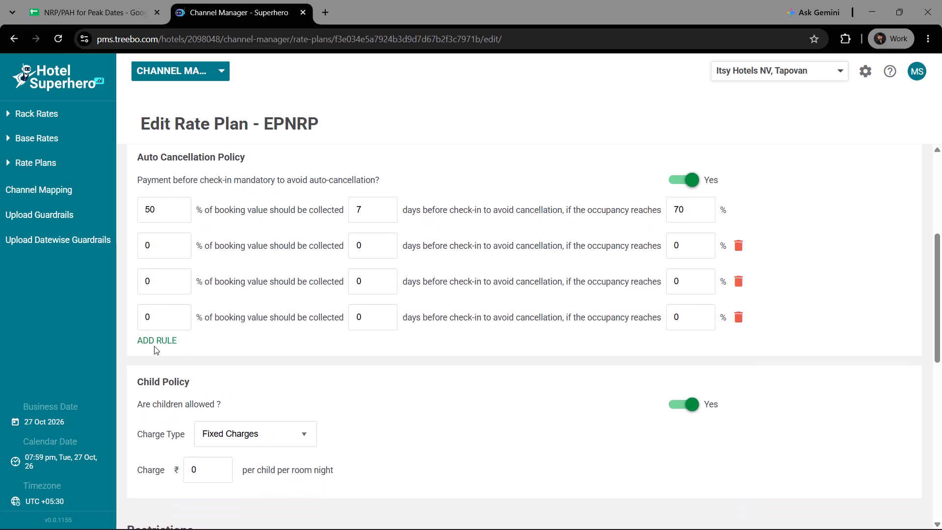
{"action": "scroll", "coordinate": [154, 346], "scroll_direction": "down", "scroll_amount": 1}
{"action": "left_click", "coordinate": [153, 338]}
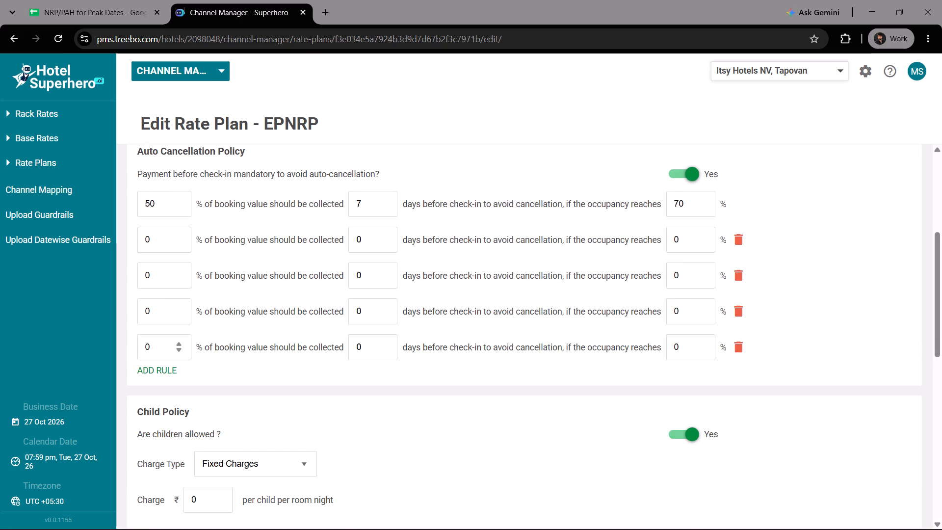
Set the booking value to be collected to 50% in each of the four added auto-cancellation rules.
{"action": "left_click", "coordinate": [142, 243]}
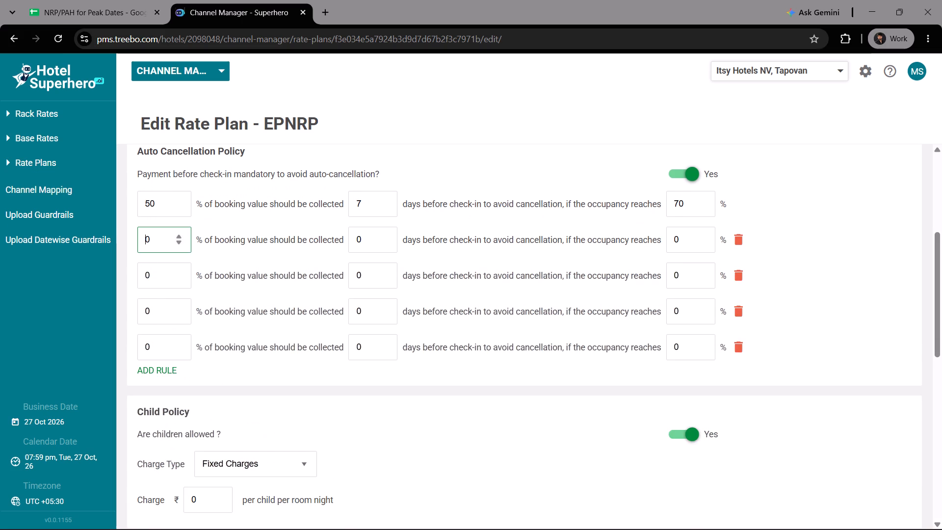
{"action": "key", "text": "5"}
{"action": "left_click", "coordinate": [142, 267]}
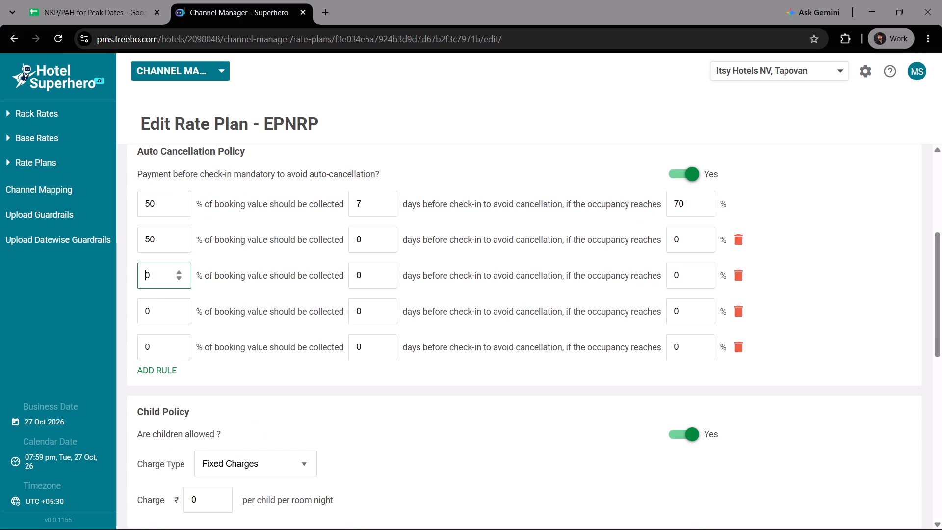
{"action": "key", "text": "5"}
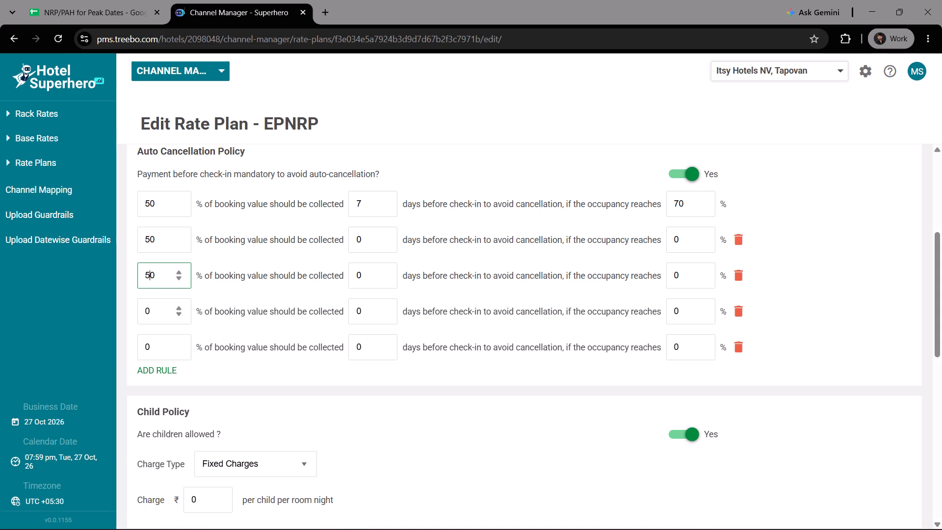
{"action": "left_click", "coordinate": [145, 311]}
{"action": "key", "text": "5"}
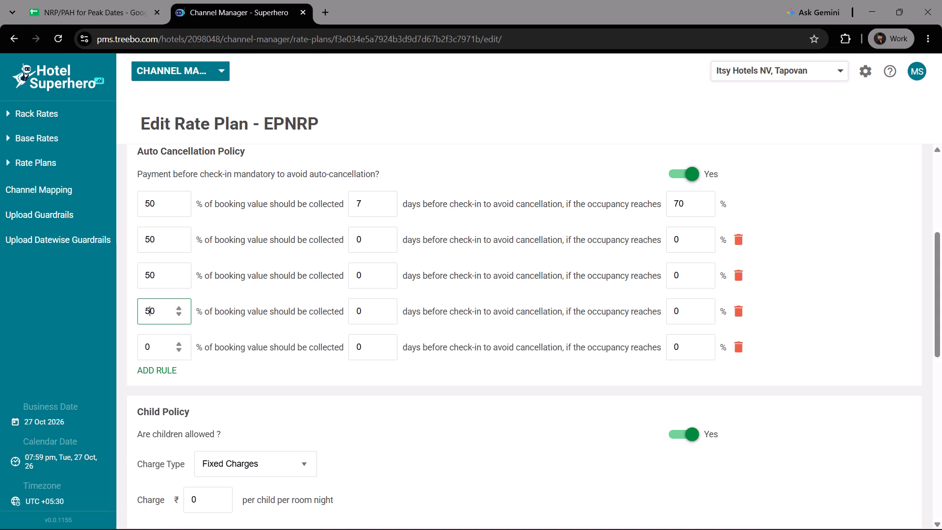
{"action": "left_click", "coordinate": [145, 343]}
{"action": "key", "text": "5"}
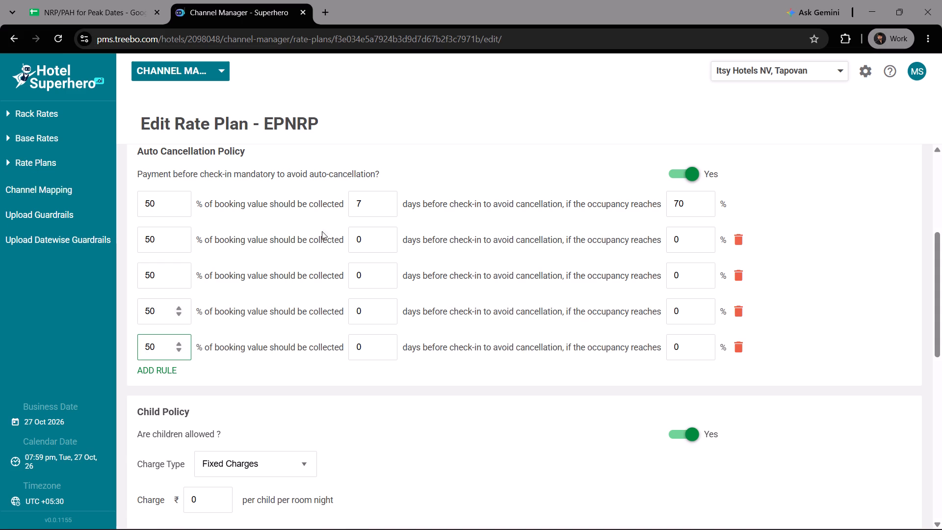
Set the days before check-in of the five auto-cancellation rules to 0, 5, 10, 15 and 25, in order.
{"action": "left_click", "coordinate": [365, 200]}
{"action": "key", "text": "BackSpace"}
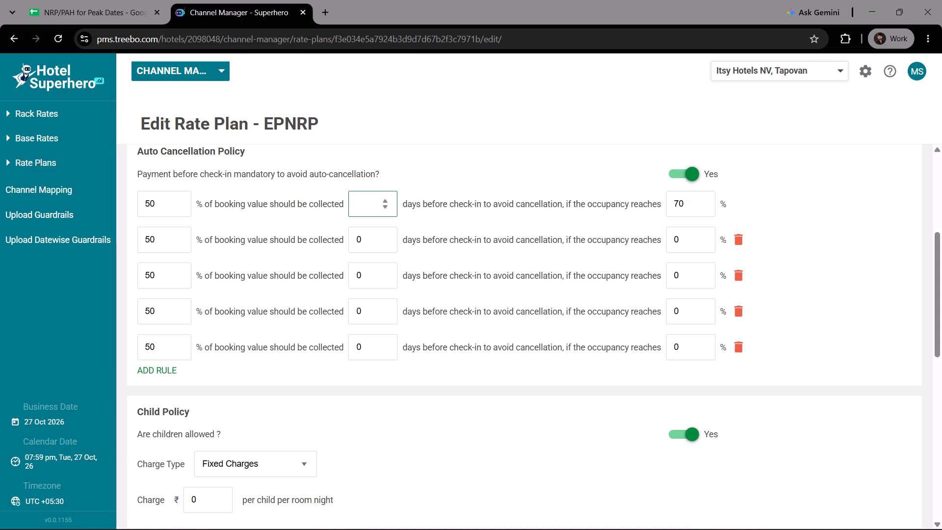
{"action": "key", "text": "0"}
{"action": "left_click", "coordinate": [362, 239]}
{"action": "key", "text": "BackSpace"}
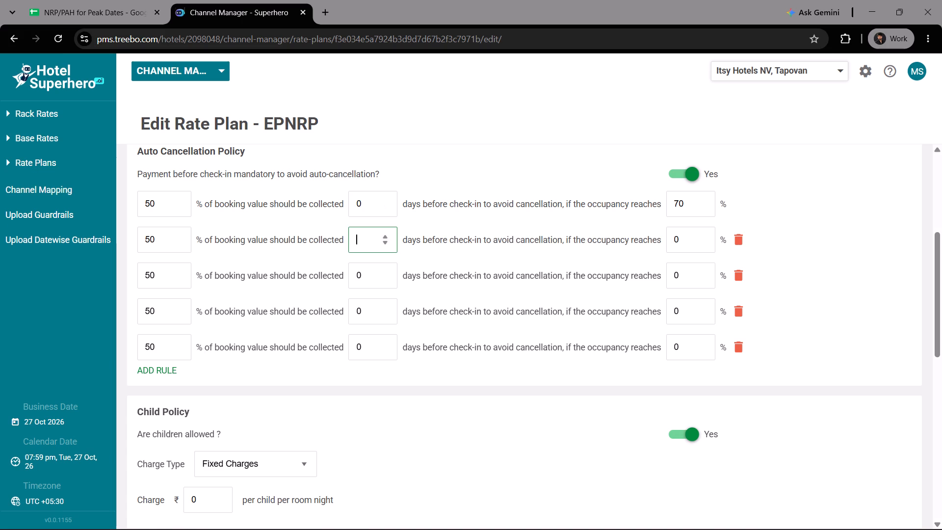
{"action": "key", "text": "5"}
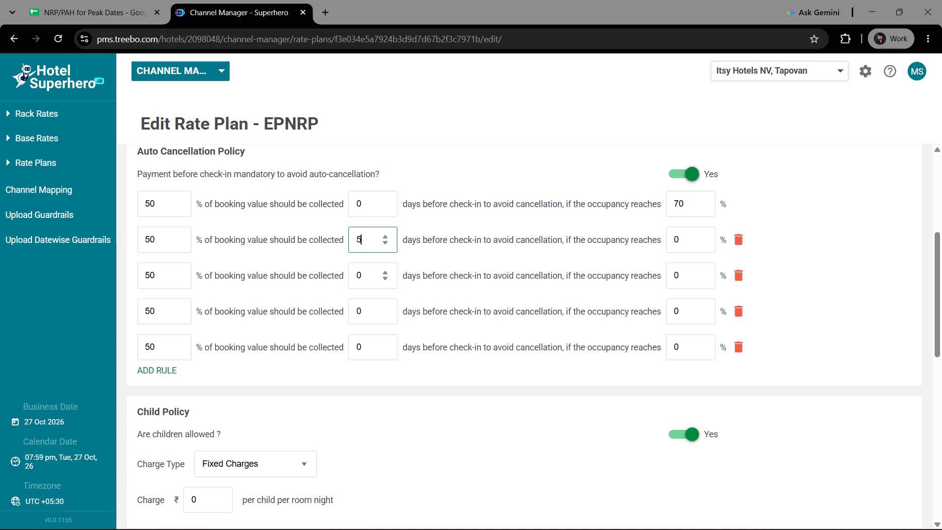
{"action": "left_click", "coordinate": [363, 276]}
{"action": "key", "text": "BackSpace"}
{"action": "type", "text": "10"}
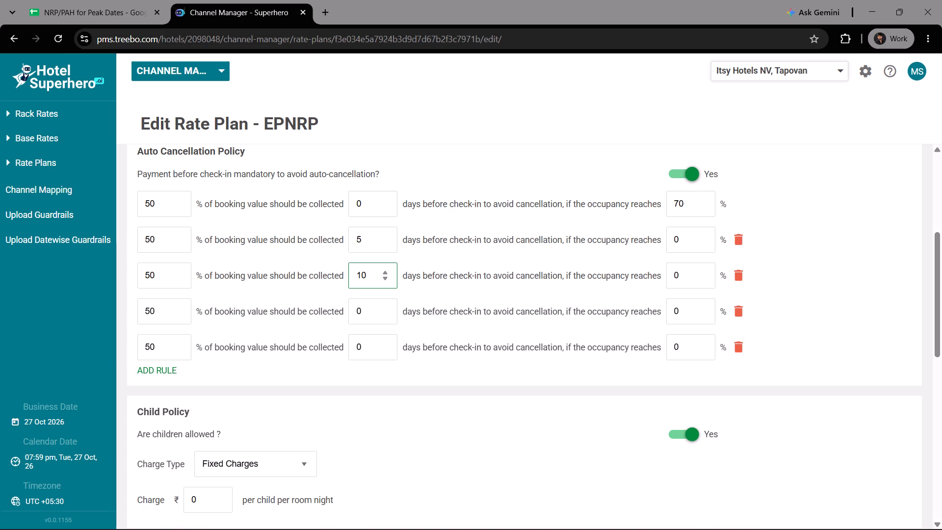
{"action": "left_click", "coordinate": [364, 312]}
{"action": "key", "text": "BackSpace"}
{"action": "type", "text": "15"}
{"action": "left_click", "coordinate": [362, 336]}
{"action": "key", "text": "BackSpace"}
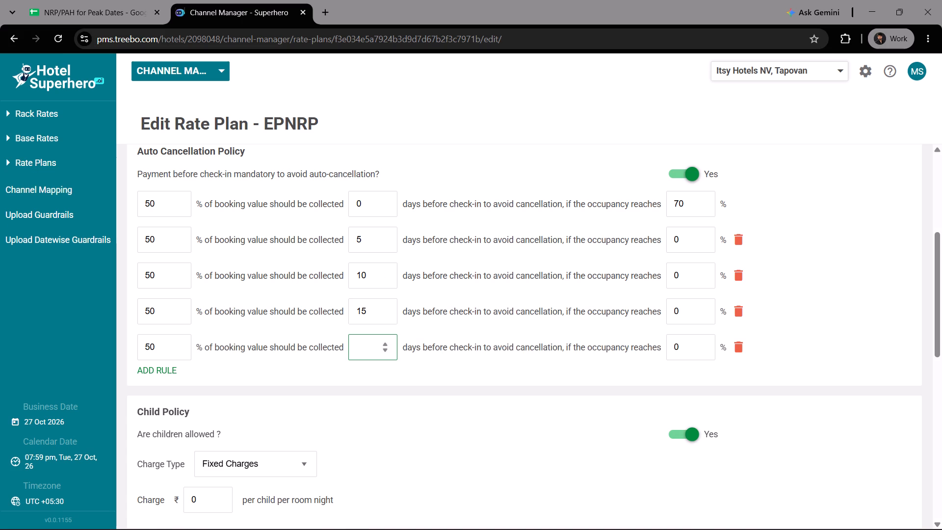
{"action": "type", "text": "25"}
Set the occupancy thresholds of the five auto-cancellation rules to 60, 50, 40, 35 and 30%, in order.
{"action": "left_click", "coordinate": [681, 206]}
{"action": "key", "text": "Left"}
{"action": "key", "text": "BackSpace"}
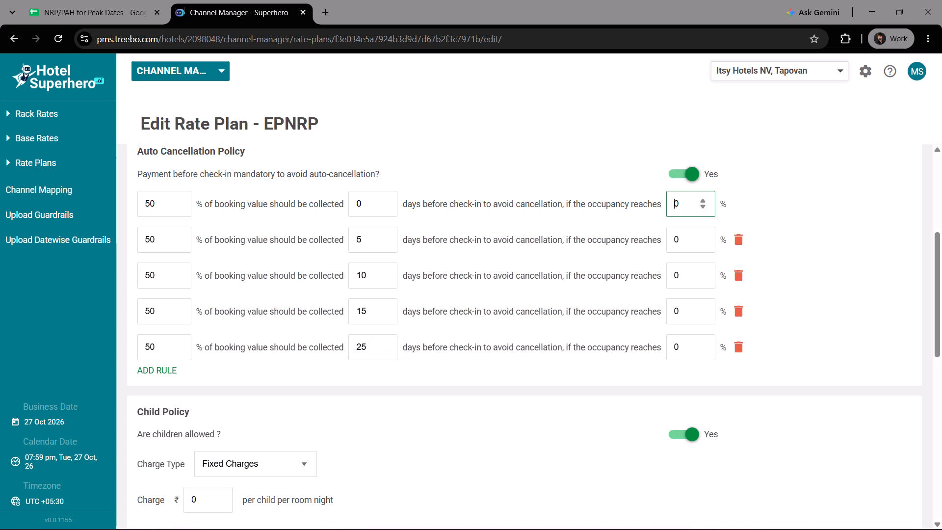
{"action": "key", "text": "6"}
{"action": "left_click", "coordinate": [680, 243]}
{"action": "key", "text": "BackSpace"}
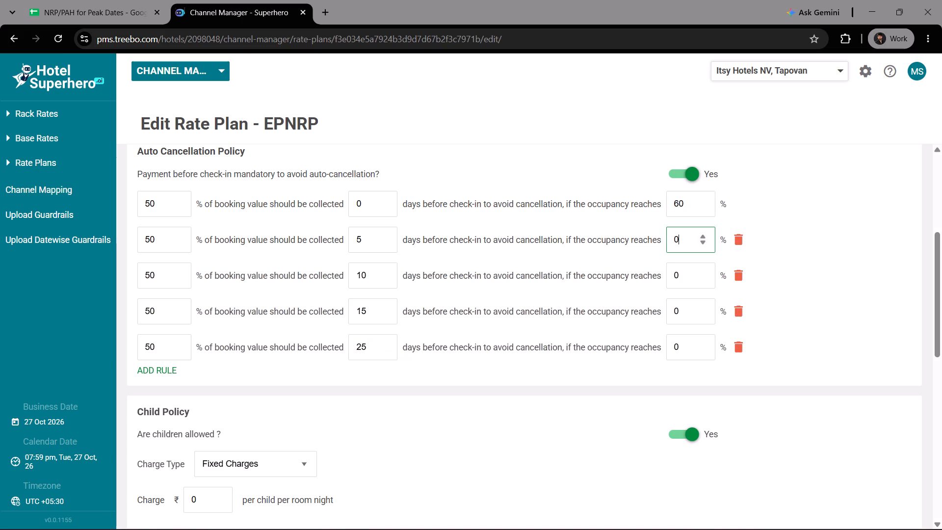
{"action": "type", "text": "50"}
{"action": "left_click", "coordinate": [680, 279]}
{"action": "key", "text": "BackSpace"}
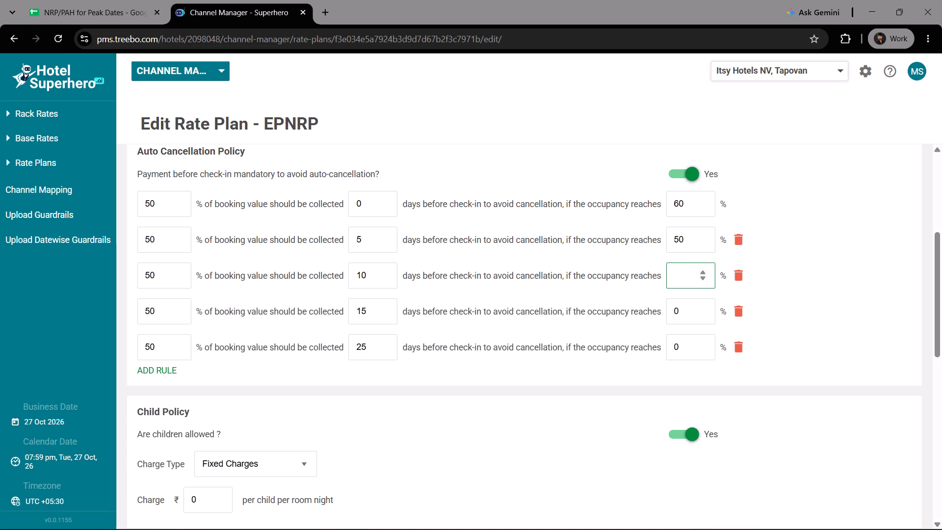
{"action": "type", "text": "40"}
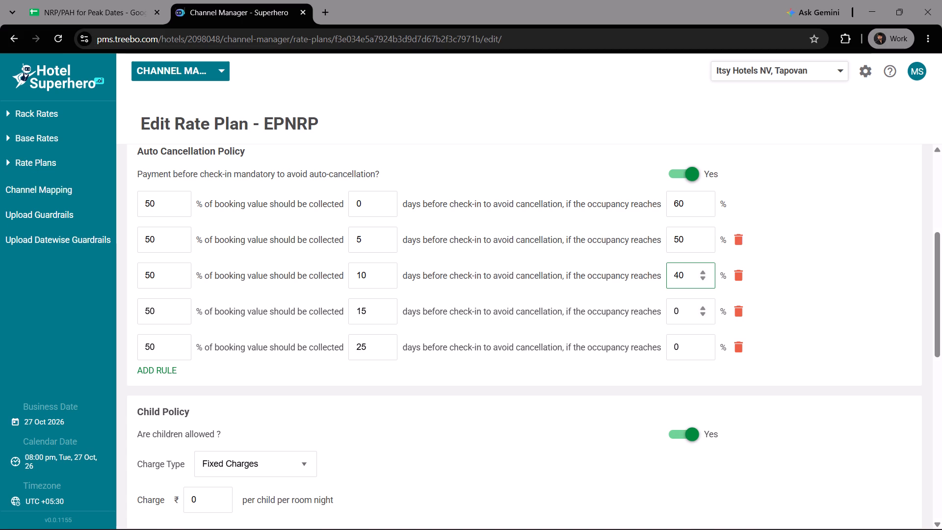
{"action": "left_click", "coordinate": [676, 314]}
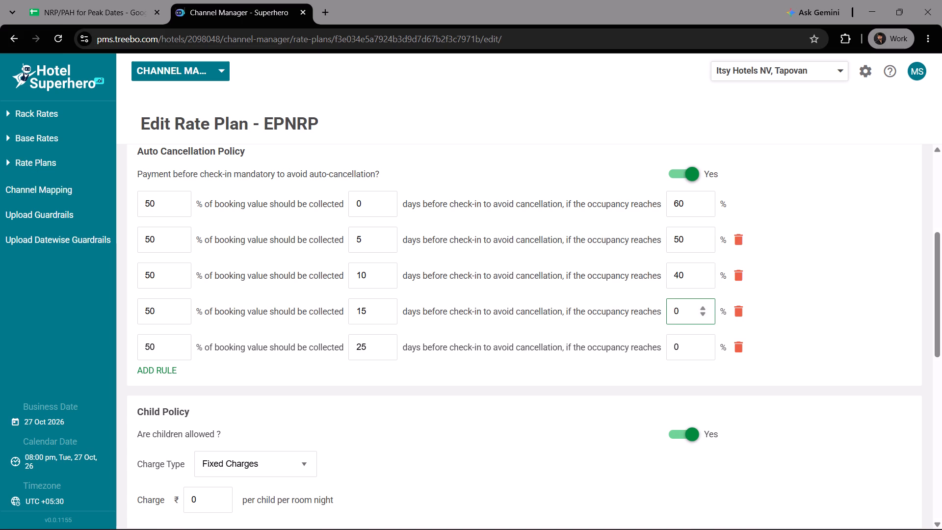
{"action": "key", "text": "3"}
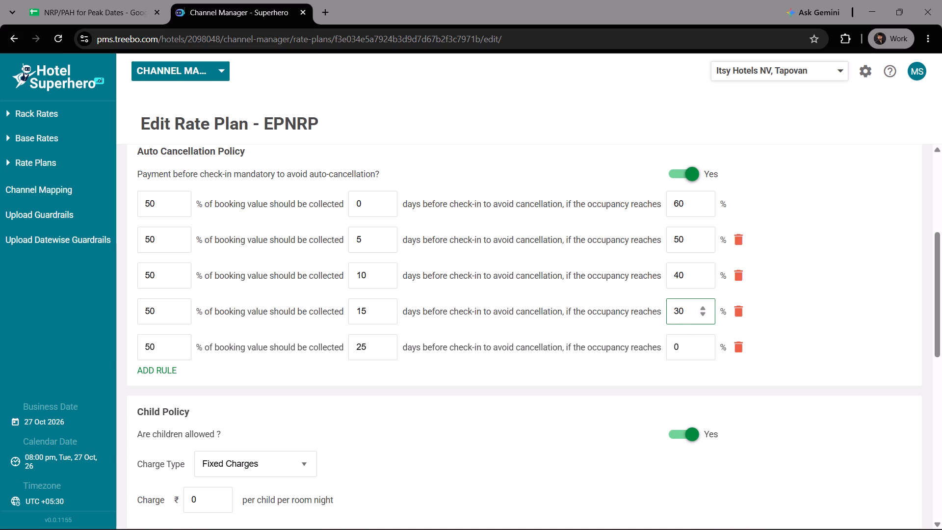
{"action": "left_click", "coordinate": [686, 307]}
{"action": "key", "text": "BackSpace"}
{"action": "key", "text": "5"}
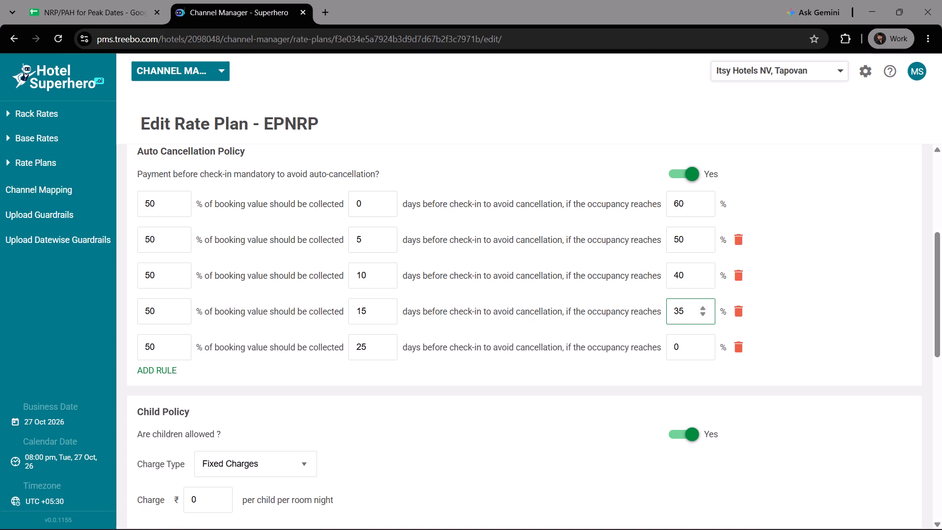
{"action": "left_click", "coordinate": [680, 340]}
{"action": "key", "text": "BackSpace"}
{"action": "type", "text": "30"}
{"action": "left_click", "coordinate": [868, 350]}
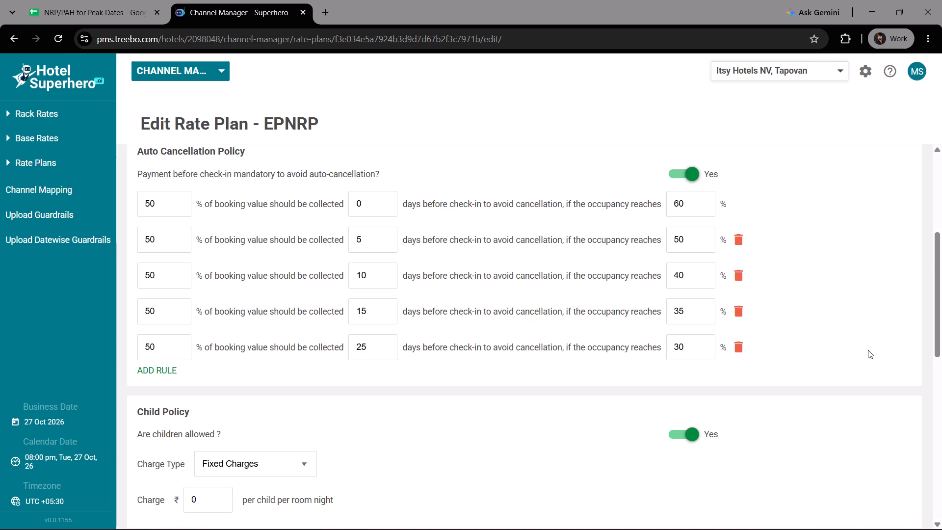
Continue through rate plan naming and save the edited EPNRP rate plan without changing its name.
{"action": "scroll", "coordinate": [868, 350], "scroll_direction": "down", "scroll_amount": 10}
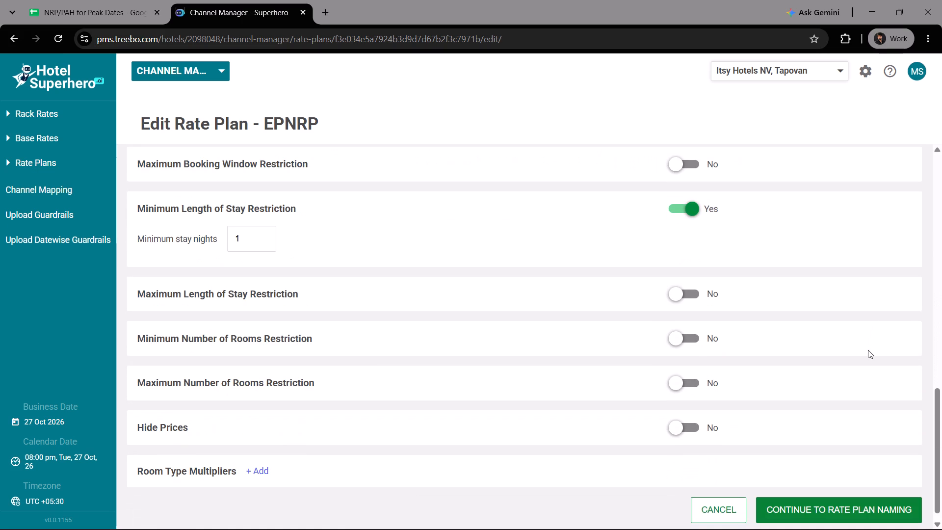
{"action": "scroll", "coordinate": [868, 350], "scroll_direction": "down", "scroll_amount": 2}
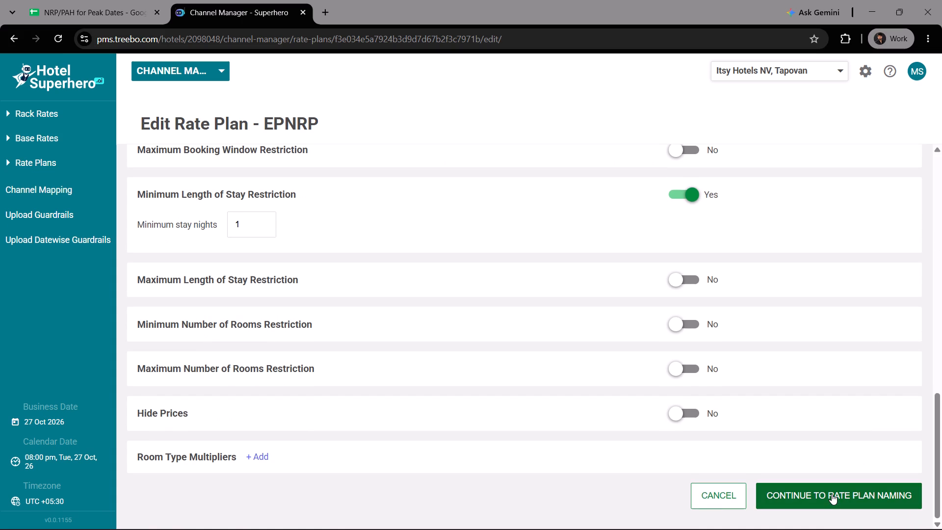
{"action": "left_click", "coordinate": [832, 494]}
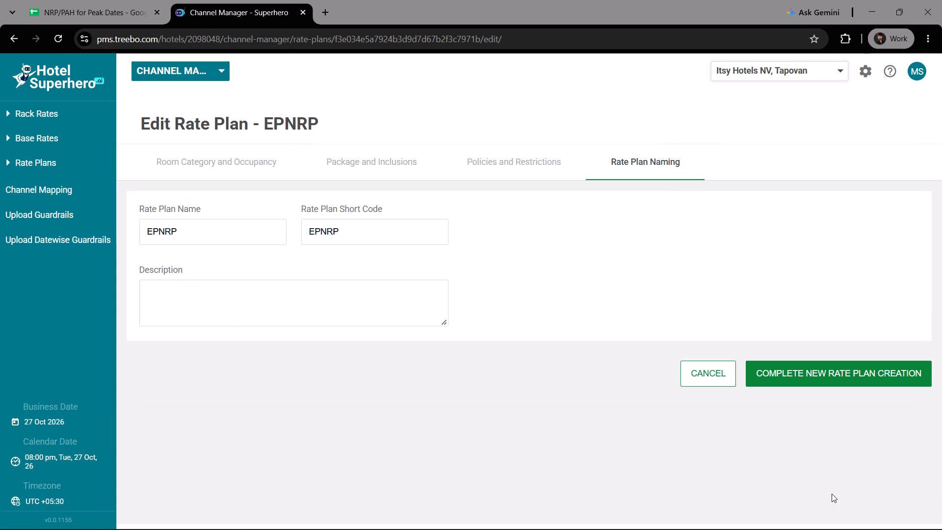
{"action": "left_click", "coordinate": [793, 381]}
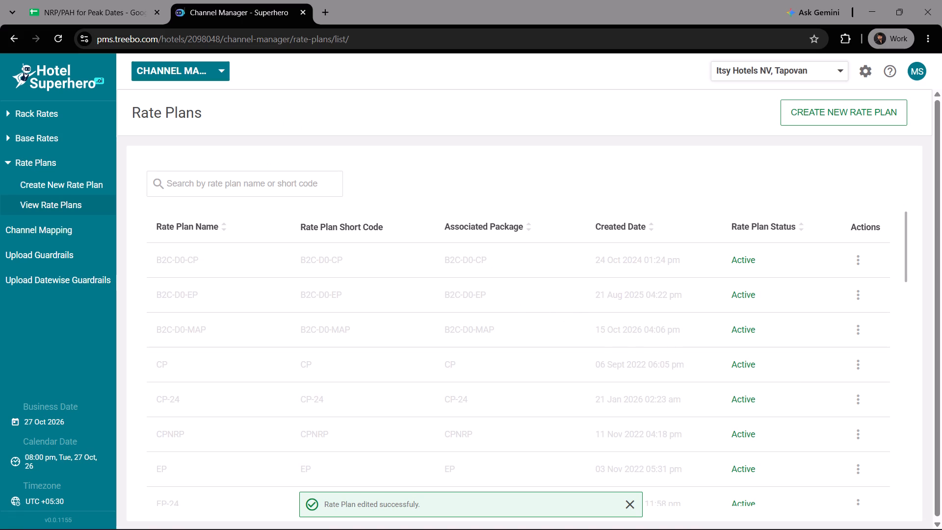
Search the rate plans for "nrp" and open CPNRP for editing at its policies and restrictions.
{"action": "left_click", "coordinate": [270, 183]}
{"action": "type", "text": "nrp"}
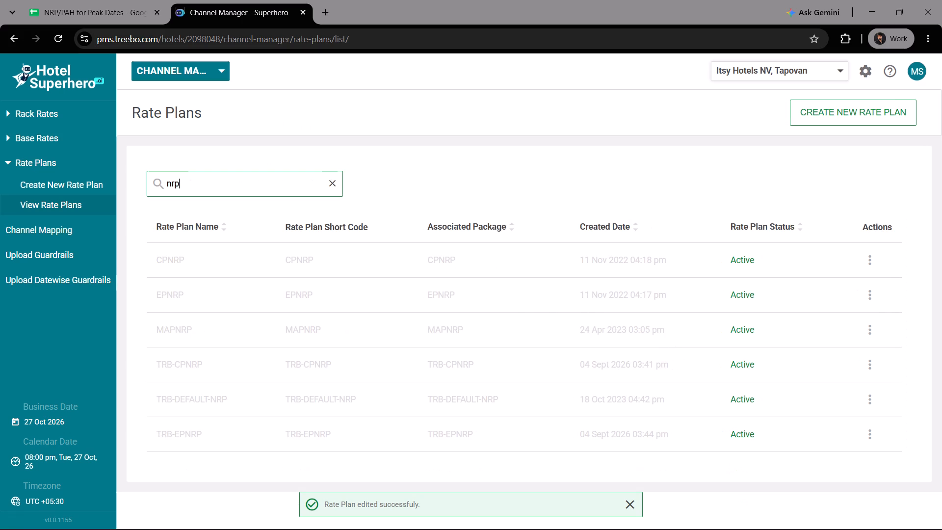
{"action": "left_click", "coordinate": [208, 256]}
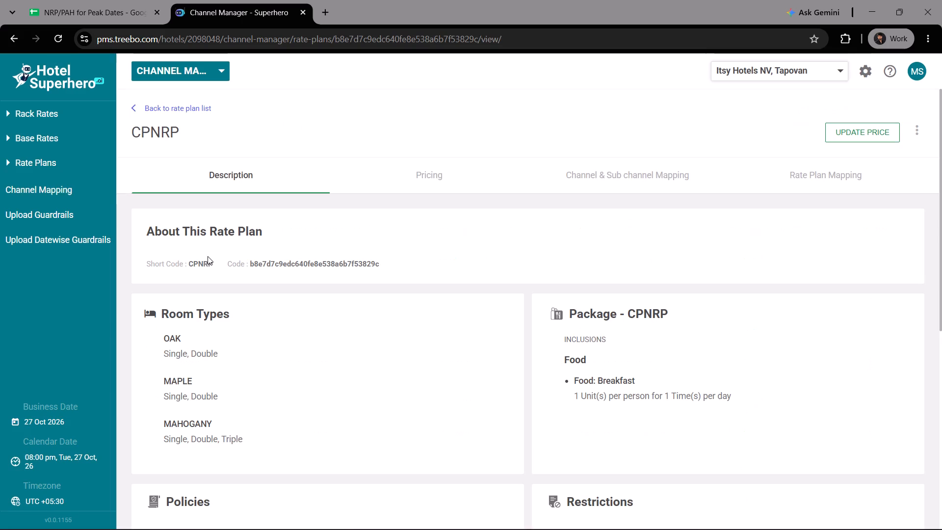
{"action": "left_click", "coordinate": [921, 131]}
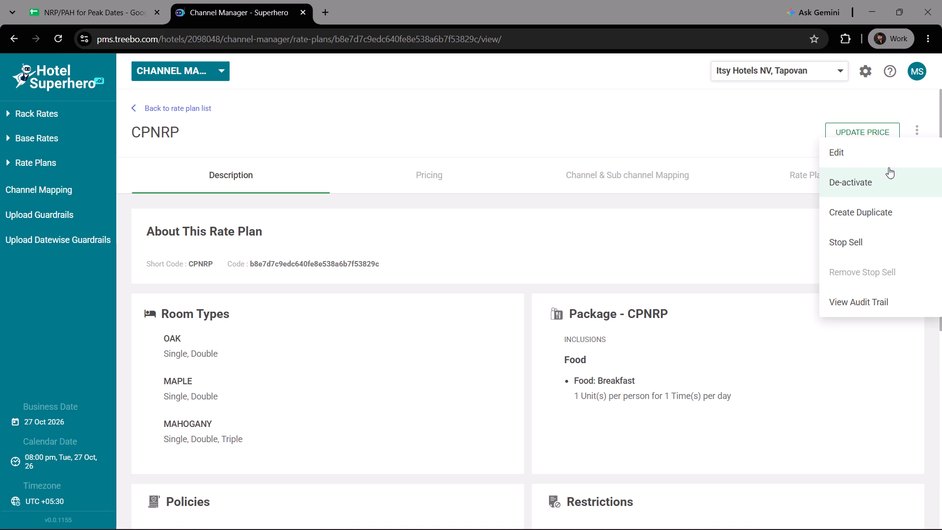
{"action": "left_click", "coordinate": [882, 157]}
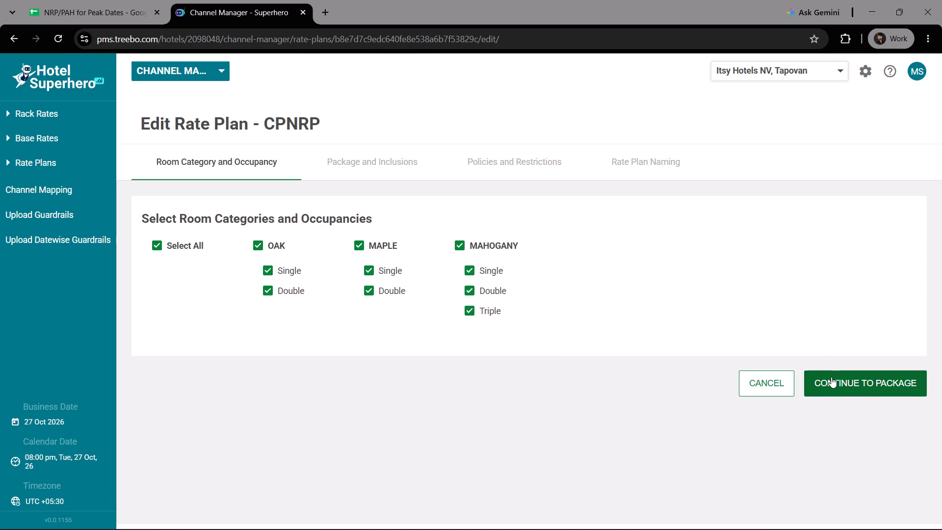
{"action": "left_click", "coordinate": [831, 377]}
{"action": "scroll", "coordinate": [821, 383], "scroll_direction": "down", "scroll_amount": 9}
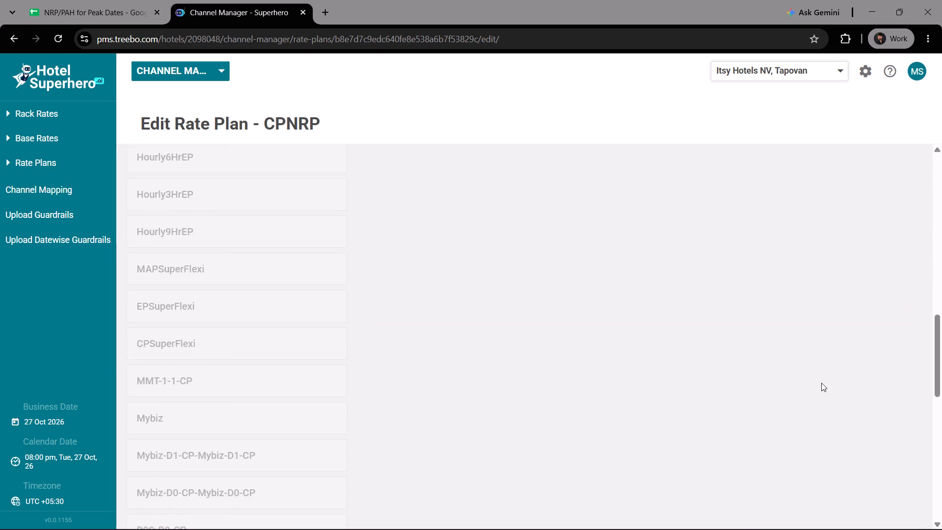
{"action": "scroll", "coordinate": [821, 383], "scroll_direction": "down", "scroll_amount": 3}
{"action": "left_click", "coordinate": [823, 490]}
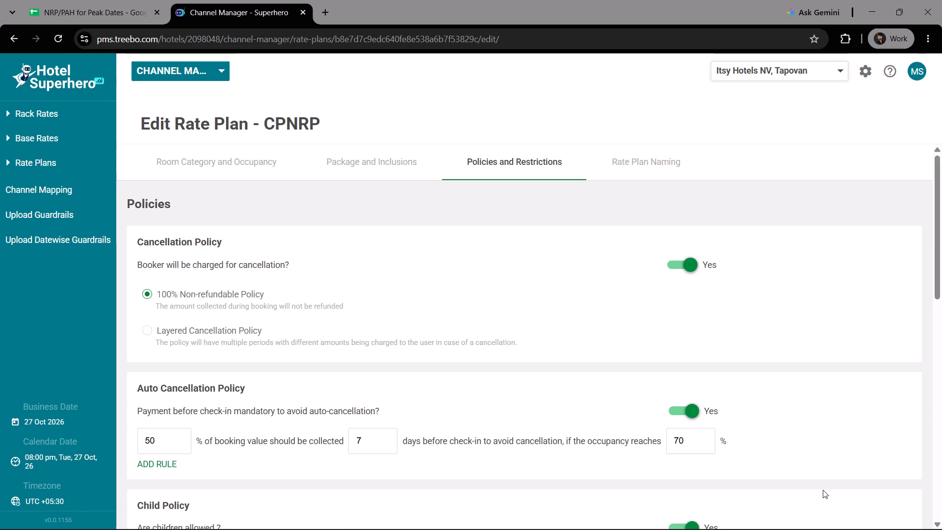
Add four more rules to the CPNRP auto cancellation policy.
{"action": "scroll", "coordinate": [475, 402], "scroll_direction": "down", "scroll_amount": 4}
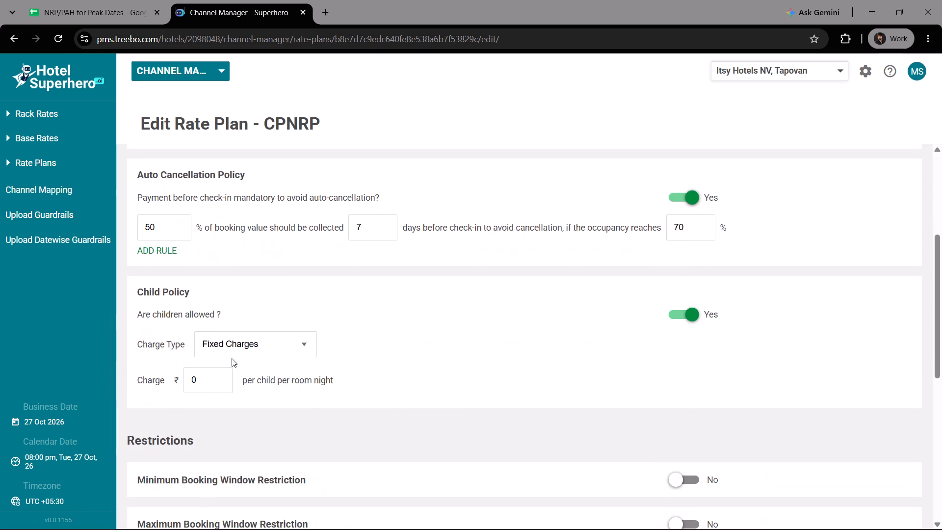
{"action": "left_click", "coordinate": [146, 254]}
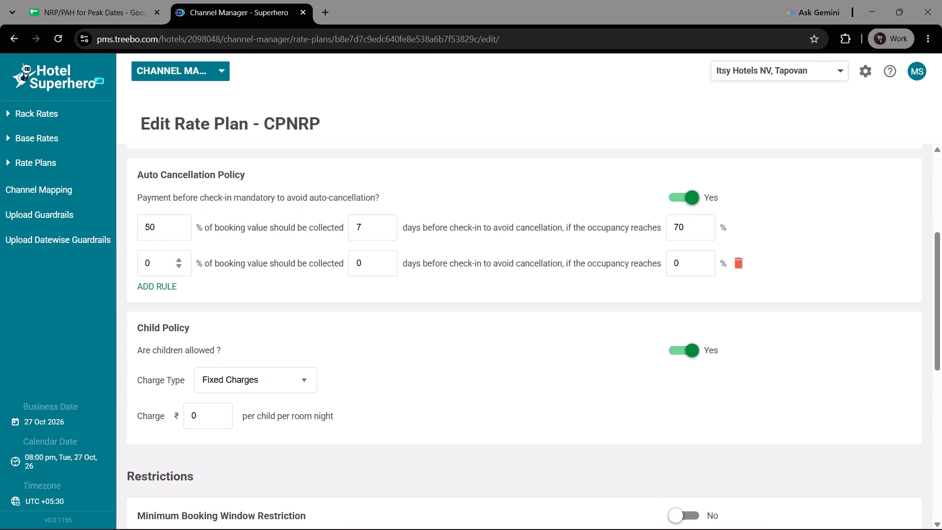
{"action": "left_click", "coordinate": [152, 290]}
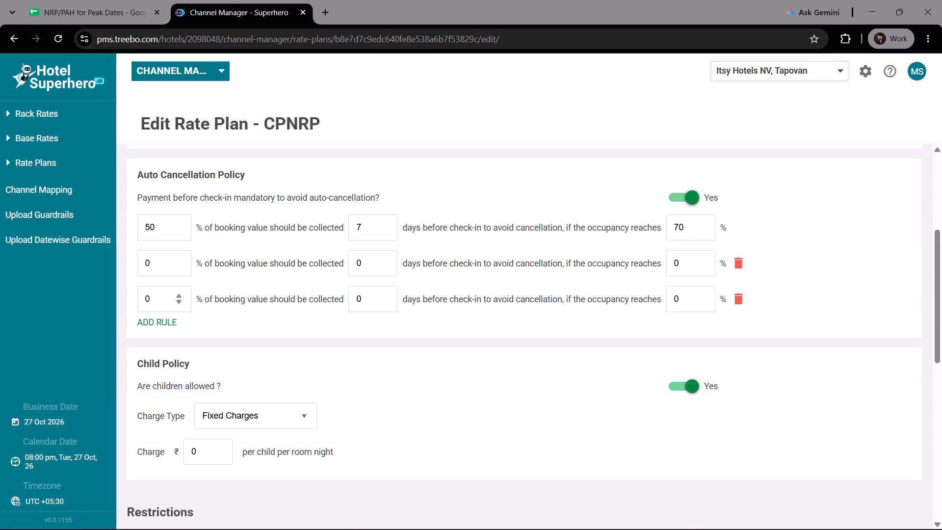
{"action": "left_click", "coordinate": [153, 319]}
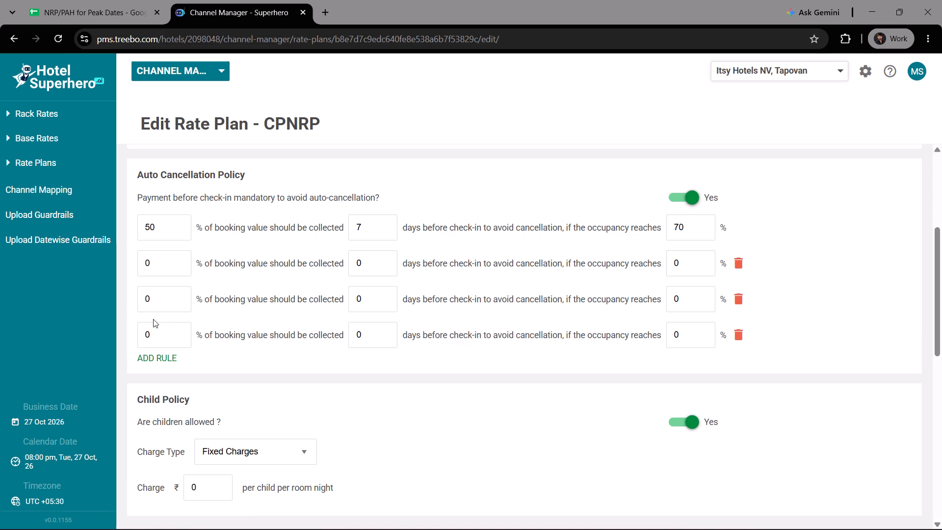
{"action": "left_click", "coordinate": [155, 356]}
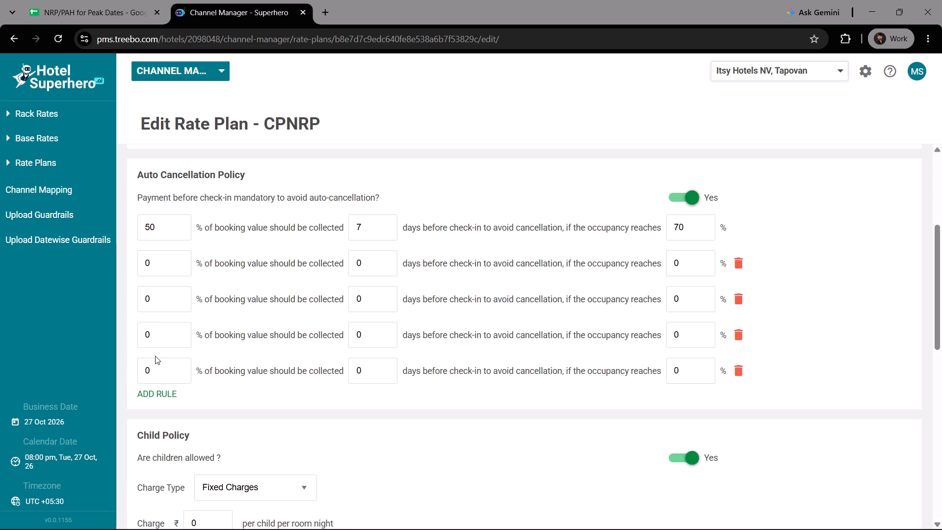
Set the booking value to be collected to 50% in each of the four added CPNRP auto-cancellation rules.
{"action": "left_click", "coordinate": [144, 264]}
{"action": "key", "text": "4"}
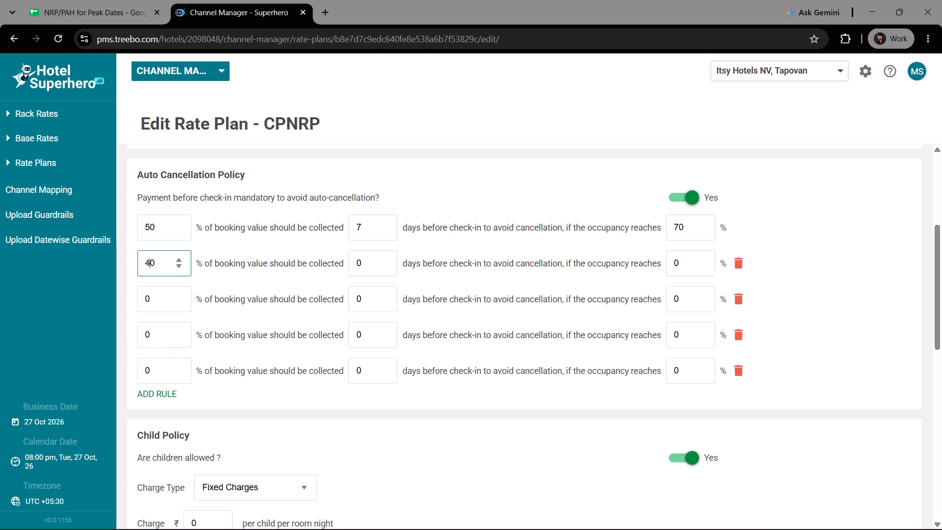
{"action": "key", "text": "BackSpace"}
{"action": "key", "text": "5"}
{"action": "left_click", "coordinate": [145, 299]}
{"action": "key", "text": "5"}
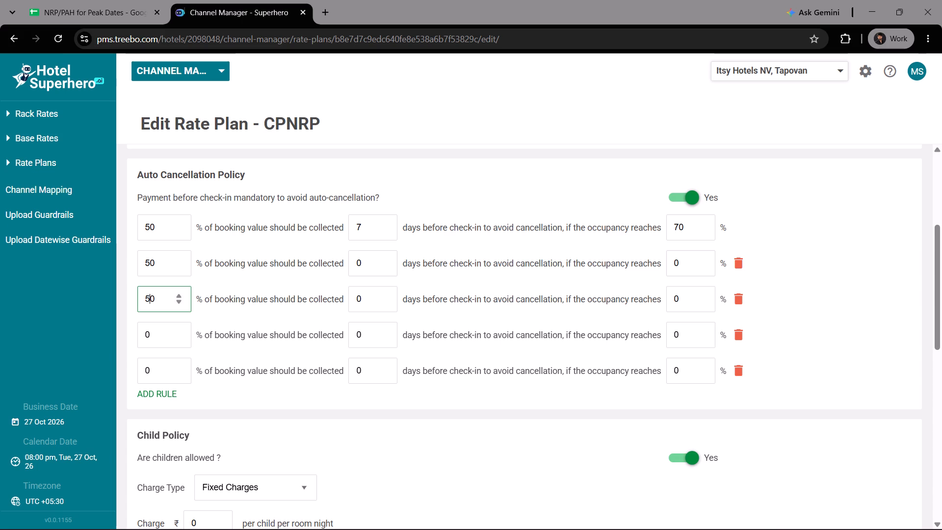
{"action": "left_click", "coordinate": [146, 328]}
{"action": "key", "text": "5"}
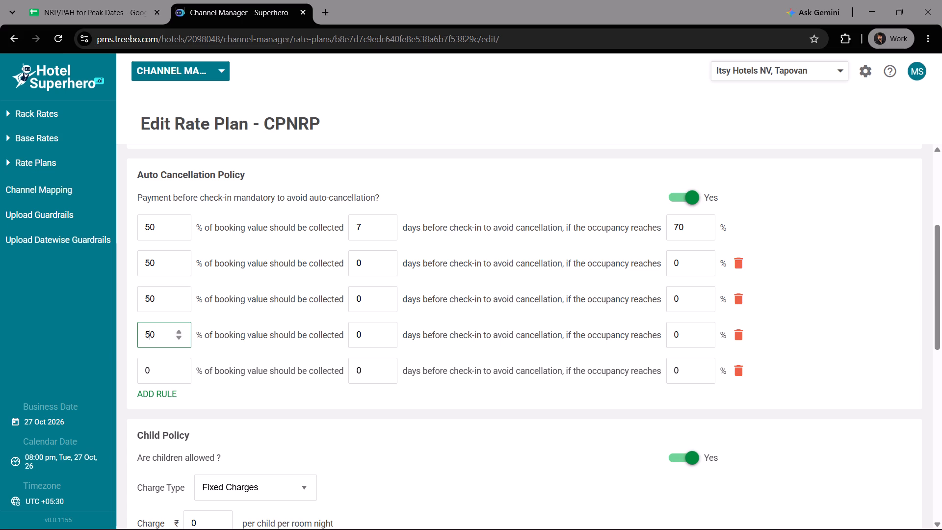
{"action": "left_click", "coordinate": [145, 367]}
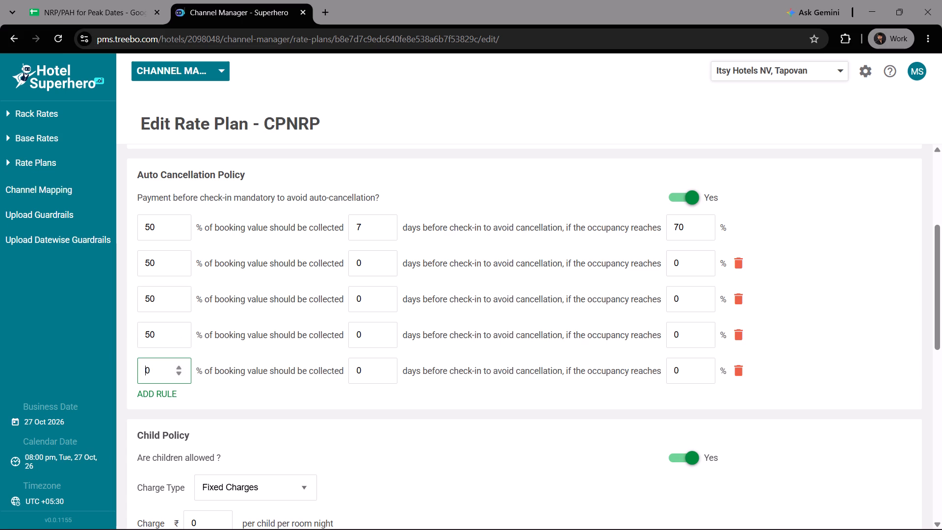
{"action": "key", "text": "5"}
Set the days before check-in of the five CPNRP auto-cancellation rules to 0, 5, 10, 15 and 25, in order.
{"action": "left_click", "coordinate": [359, 225]}
{"action": "key", "text": "BackSpace"}
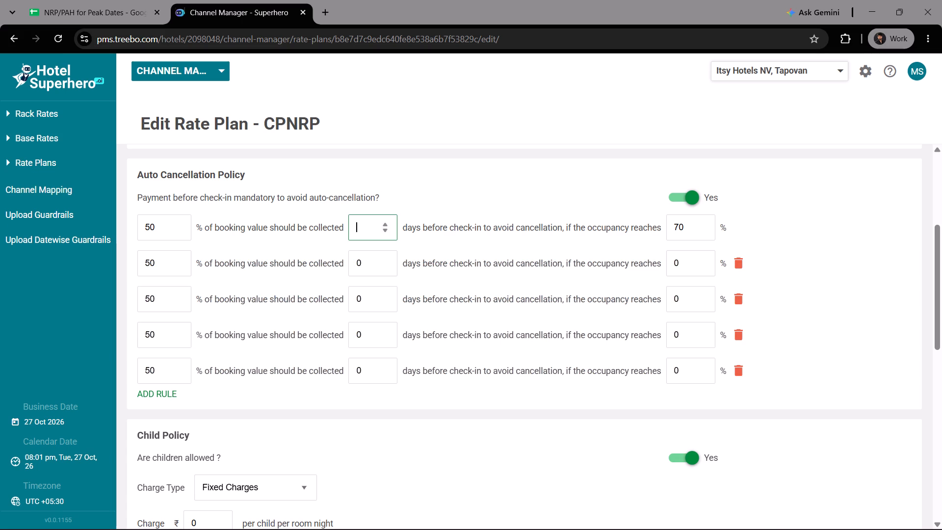
{"action": "key", "text": "0"}
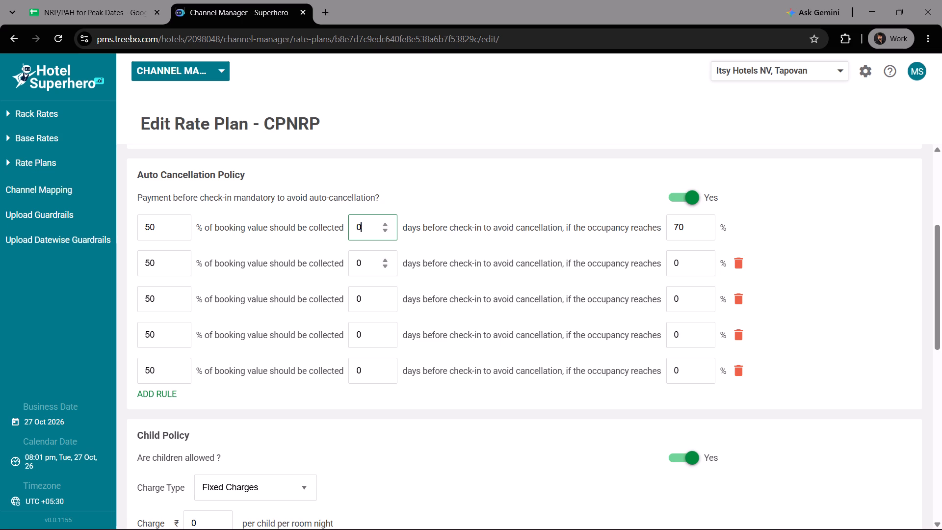
{"action": "left_click", "coordinate": [366, 258]}
{"action": "key", "text": "BackSpace"}
{"action": "key", "text": "5"}
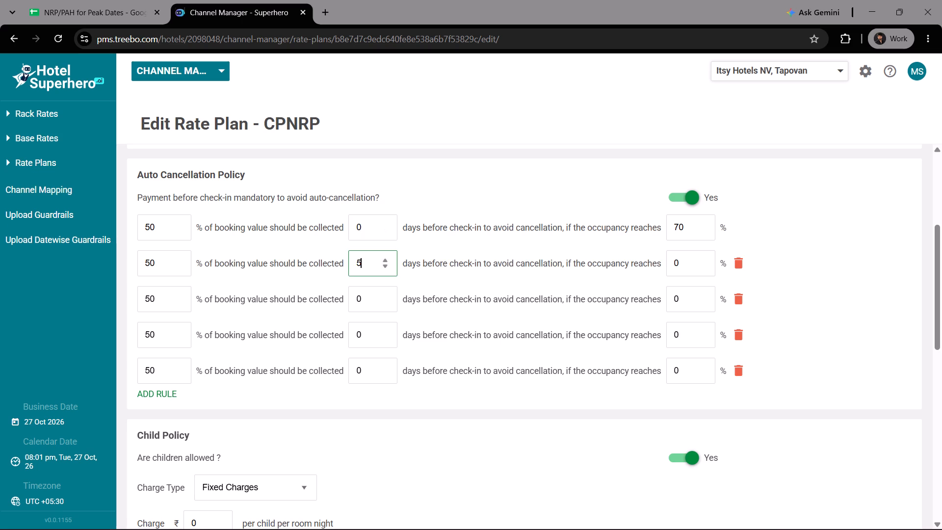
{"action": "left_click", "coordinate": [364, 310]}
{"action": "key", "text": "BackSpace"}
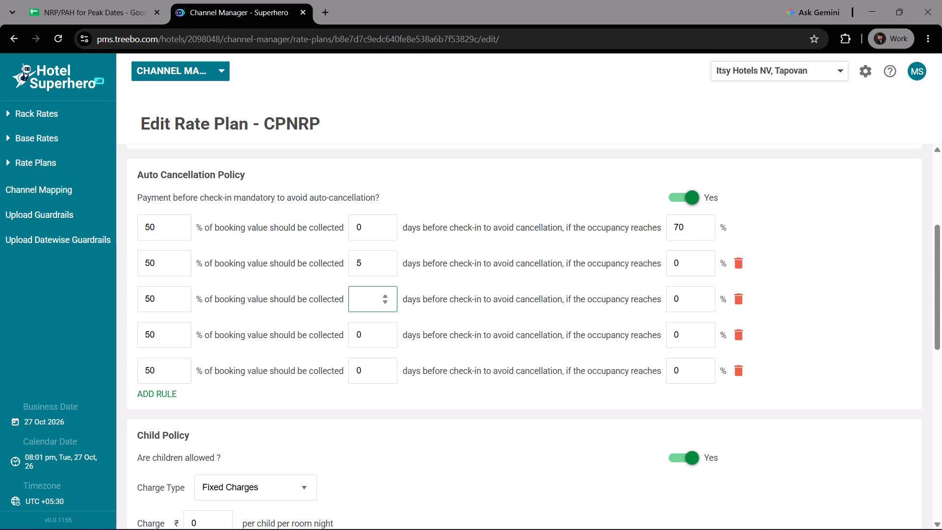
{"action": "type", "text": "10"}
{"action": "left_click", "coordinate": [364, 332]}
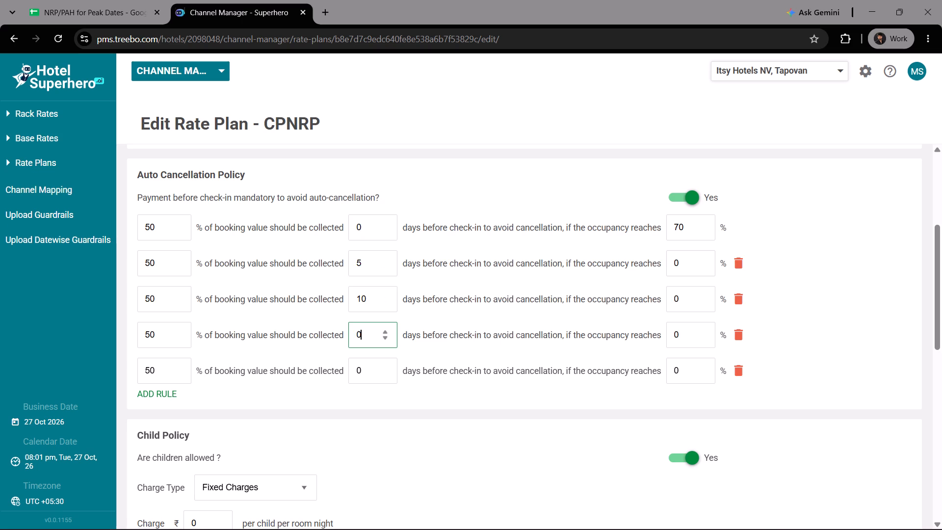
{"action": "key", "text": "BackSpace"}
{"action": "type", "text": "15"}
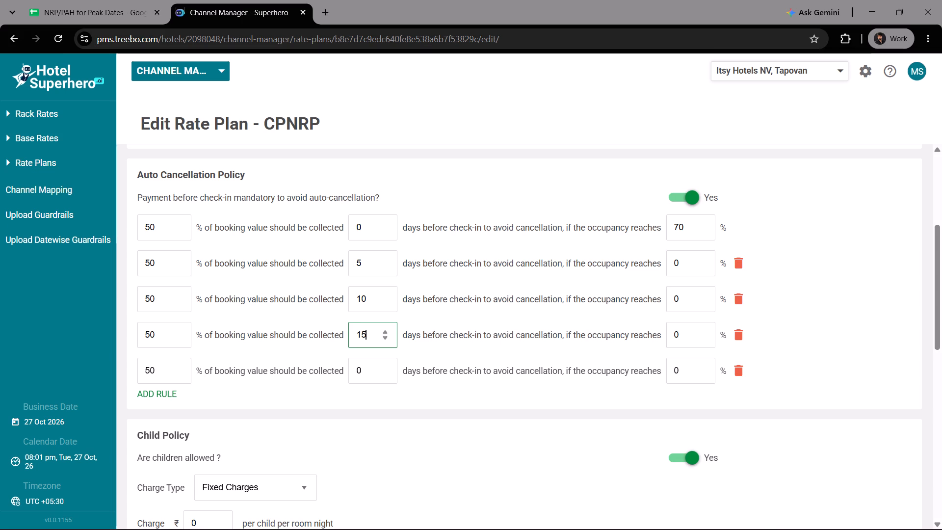
{"action": "left_click", "coordinate": [360, 375]}
{"action": "key", "text": "BackSpace"}
{"action": "type", "text": "25"}
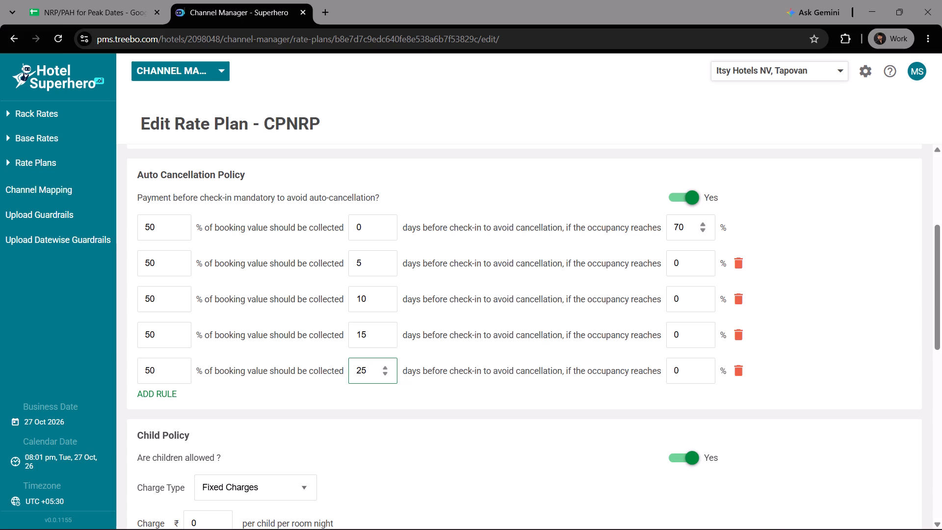
Set the occupancy thresholds of the five CPNRP auto-cancellation rules to 60, 50, 40, 35 and 30%, in order.
{"action": "left_click", "coordinate": [673, 227]}
{"action": "key", "text": "Right"}
{"action": "key", "text": "BackSpace"}
{"action": "key", "text": "6"}
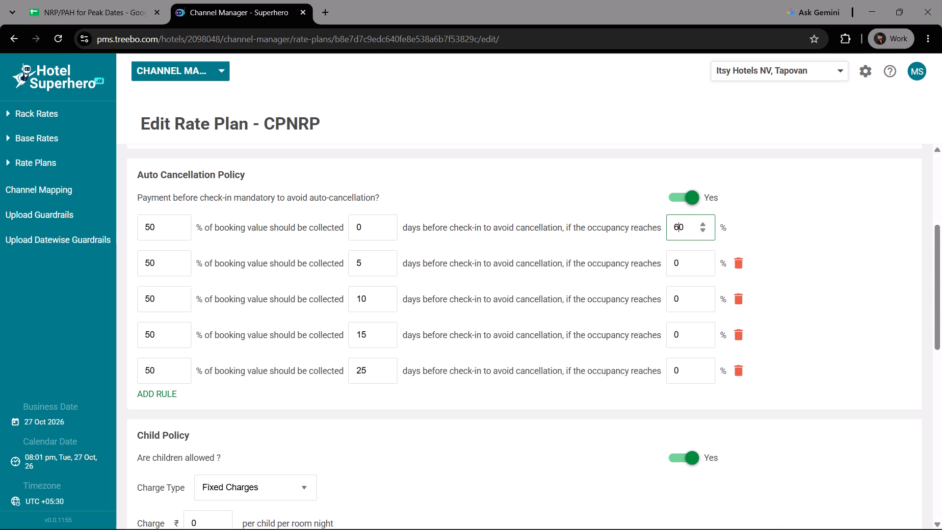
{"action": "left_click", "coordinate": [679, 266]}
{"action": "key", "text": "Left"}
{"action": "key", "text": "5"}
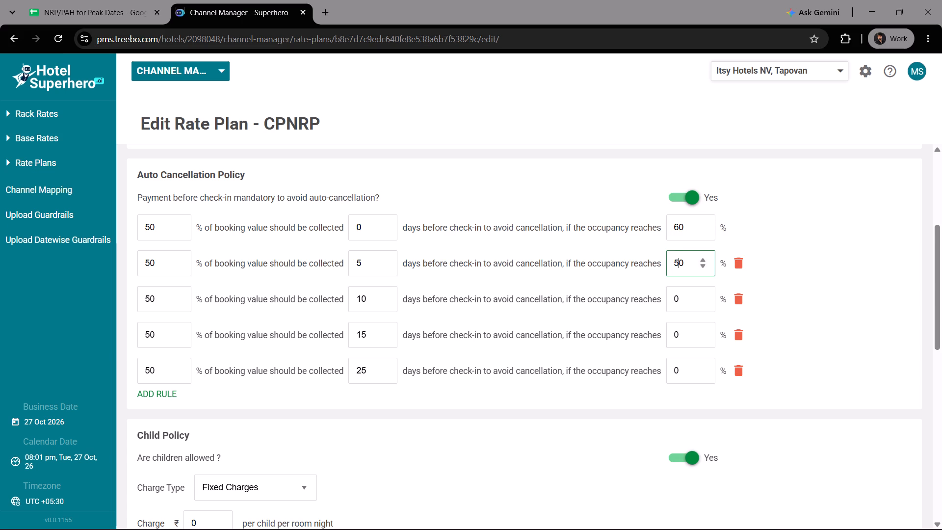
{"action": "left_click", "coordinate": [682, 290]}
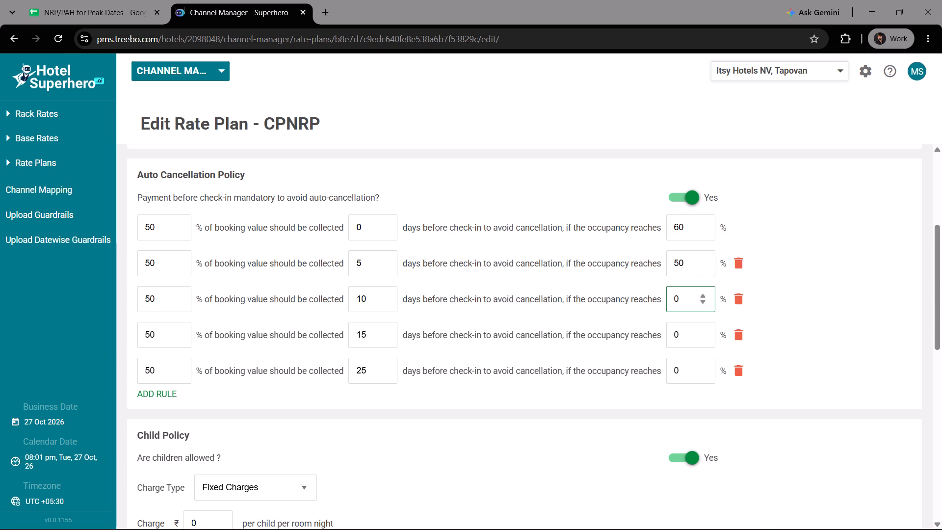
{"action": "key", "text": "BackSpace"}
{"action": "type", "text": "40"}
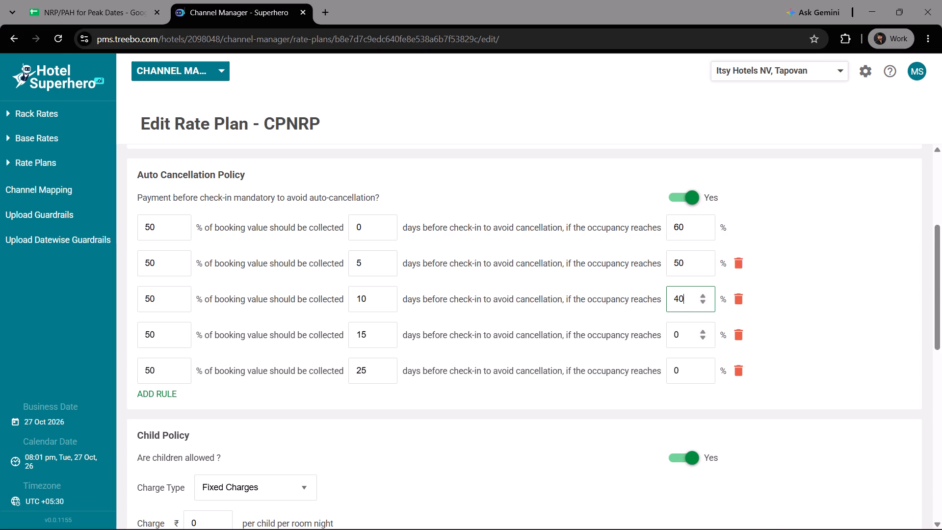
{"action": "left_click", "coordinate": [681, 331]}
{"action": "key", "text": "BackSpace"}
{"action": "type", "text": "35"}
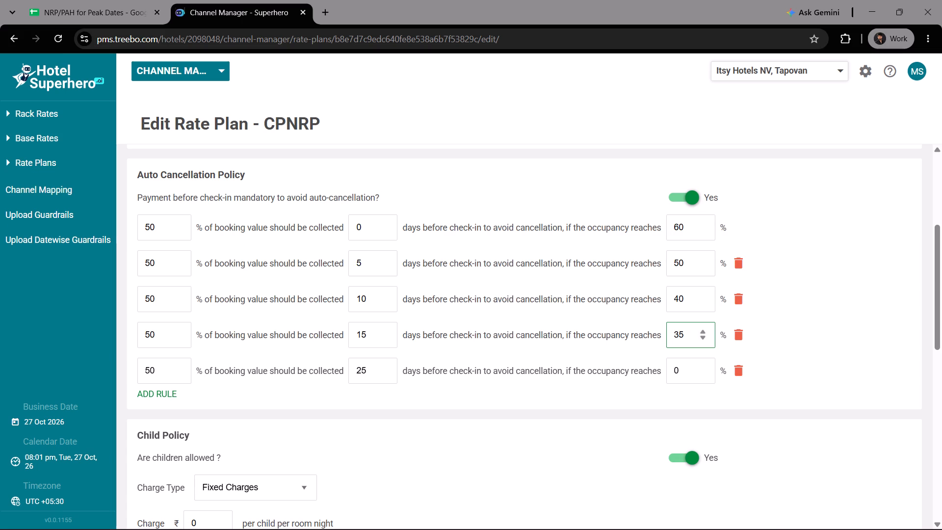
{"action": "left_click", "coordinate": [681, 361]}
{"action": "key", "text": "BackSpace"}
{"action": "type", "text": "30"}
{"action": "left_click", "coordinate": [903, 378]}
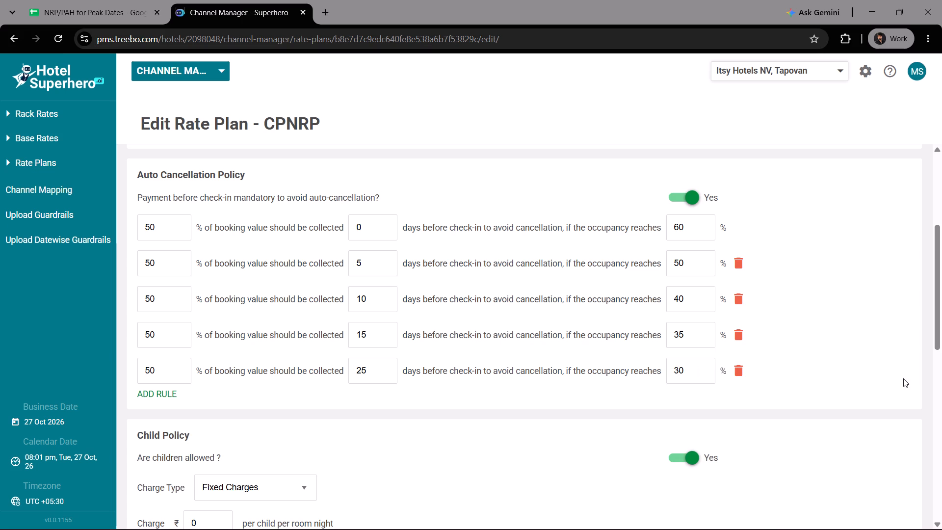
Continue through rate plan naming and save the edited CPNRP rate plan.
{"action": "scroll", "coordinate": [903, 378], "scroll_direction": "down", "scroll_amount": 10}
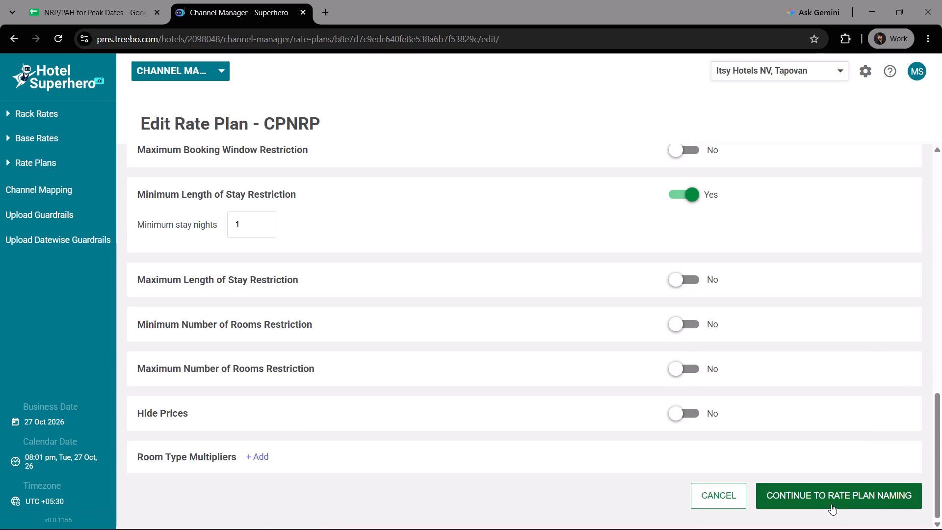
{"action": "left_click", "coordinate": [831, 504]}
{"action": "left_click", "coordinate": [797, 374]}
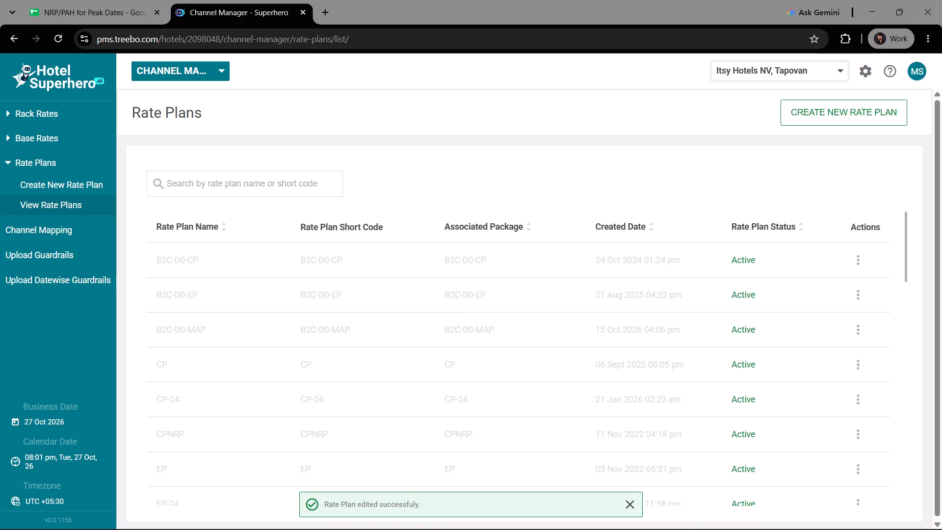
Find the MAPNRP rate plan by searching for nrp, and open it for editing at its policies and restrictions.
{"action": "left_click", "coordinate": [261, 187]}
{"action": "type", "text": "nrp"}
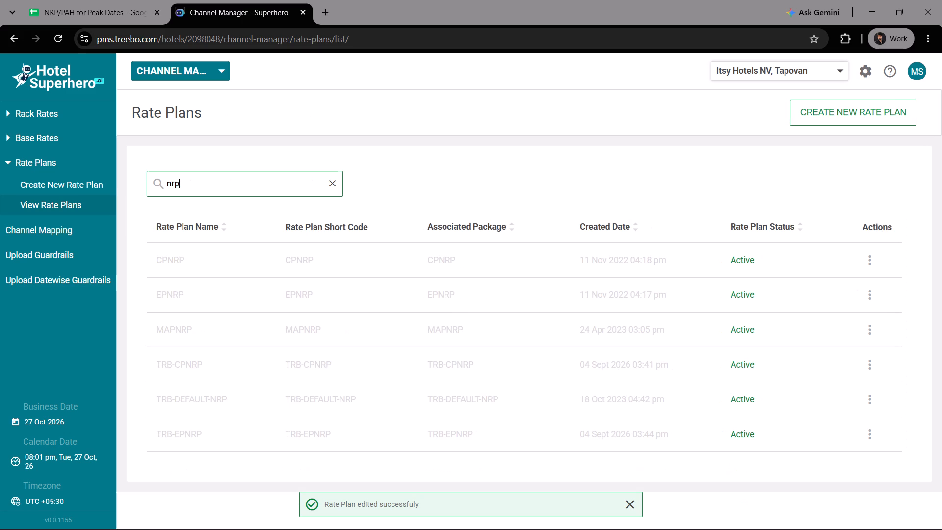
{"action": "left_click", "coordinate": [188, 326]}
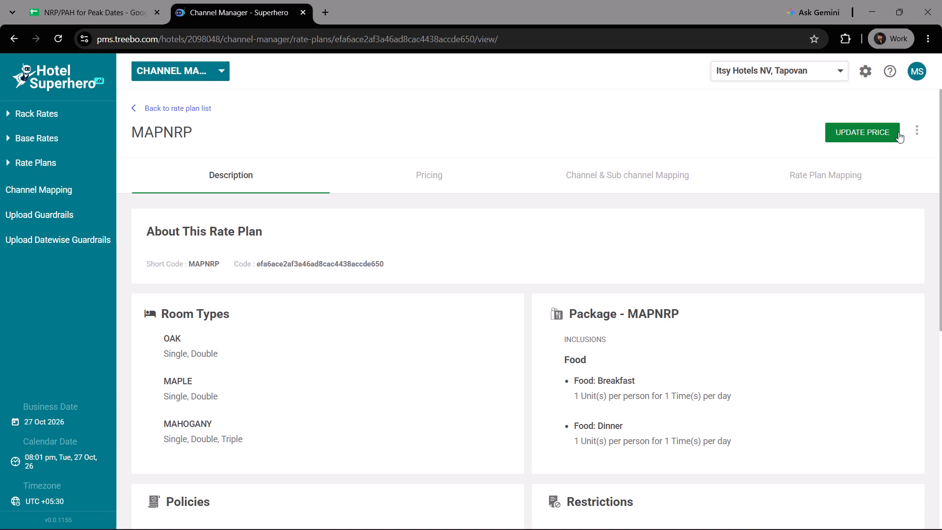
{"action": "left_click", "coordinate": [922, 126]}
{"action": "left_click", "coordinate": [869, 150]}
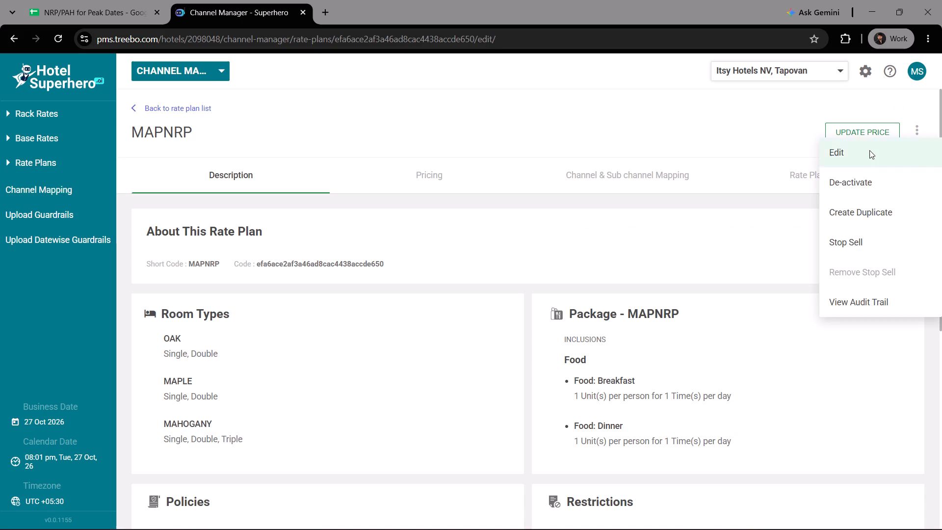
{"action": "left_click", "coordinate": [867, 387]}
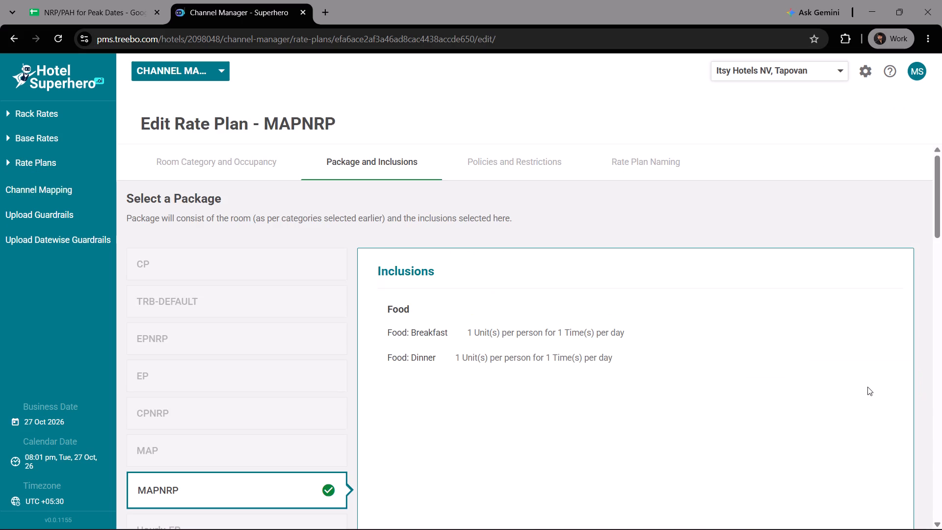
{"action": "scroll", "coordinate": [548, 392], "scroll_direction": "down", "scroll_amount": 10}
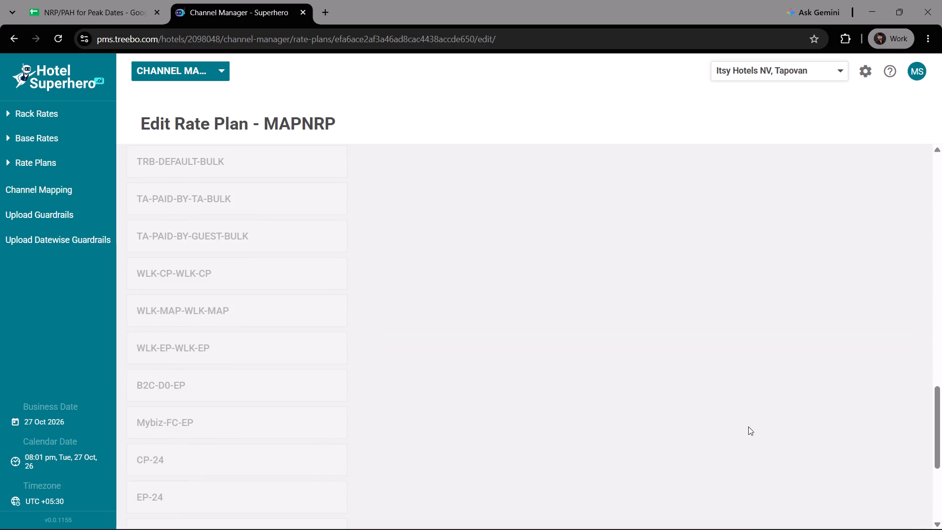
{"action": "scroll", "coordinate": [851, 451], "scroll_direction": "down", "scroll_amount": 6}
{"action": "left_click", "coordinate": [841, 494]}
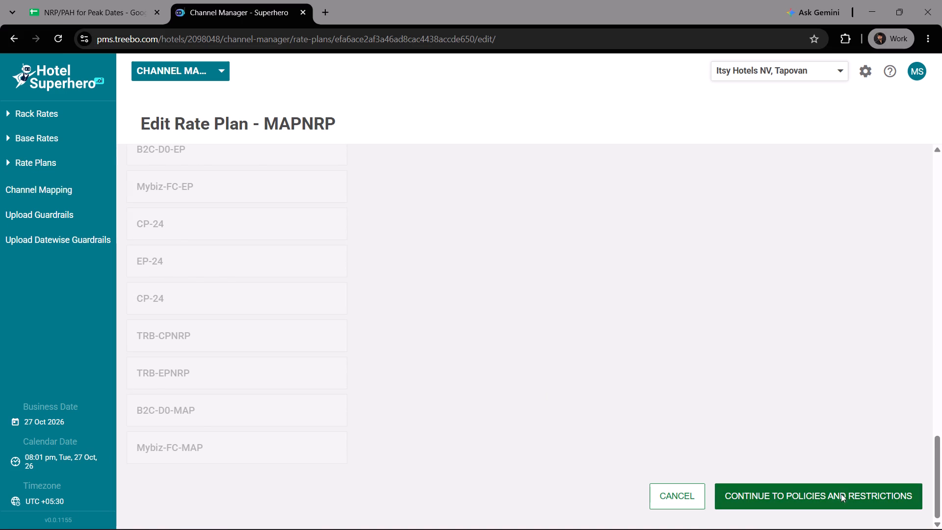
Add four more rules to the MAPNRP auto cancellation policy.
{"action": "scroll", "coordinate": [454, 449], "scroll_direction": "down", "scroll_amount": 2}
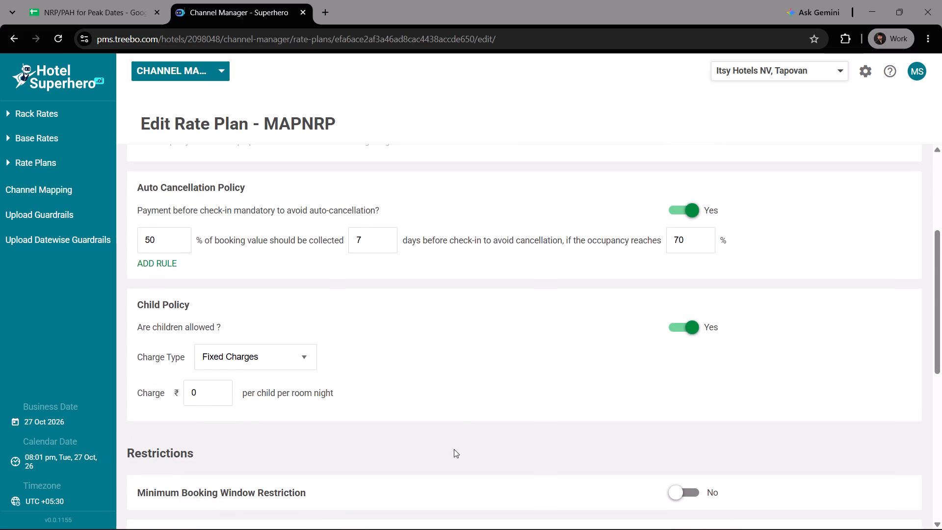
{"action": "scroll", "coordinate": [454, 449], "scroll_direction": "down", "scroll_amount": 2}
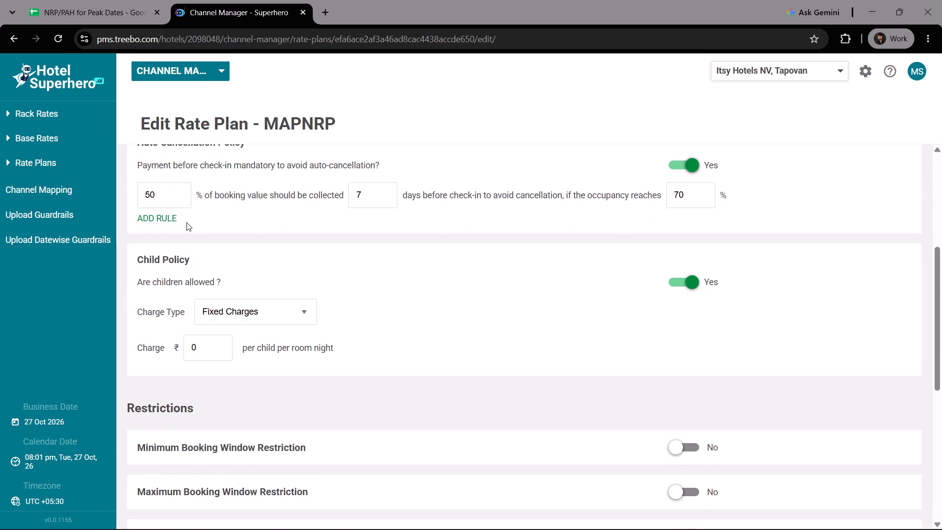
{"action": "left_click", "coordinate": [165, 211]}
{"action": "left_click", "coordinate": [160, 250]}
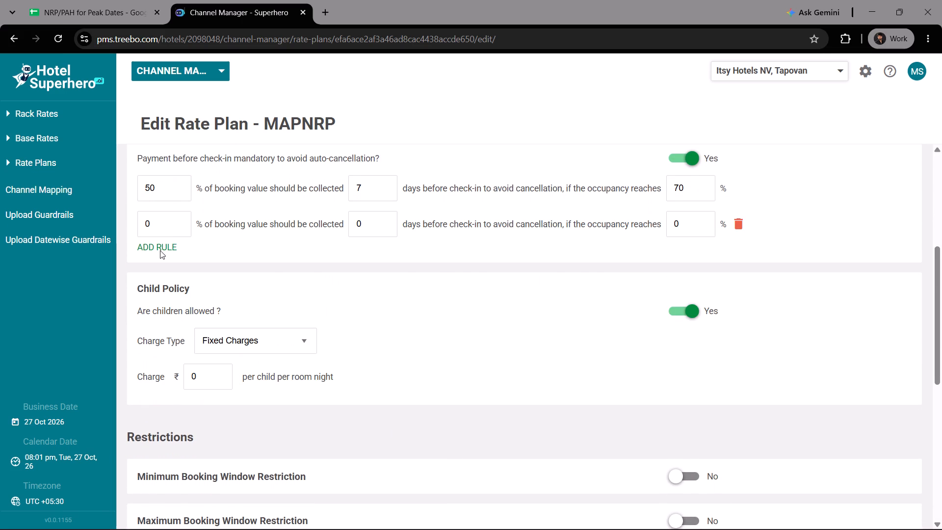
{"action": "left_click", "coordinate": [153, 283]}
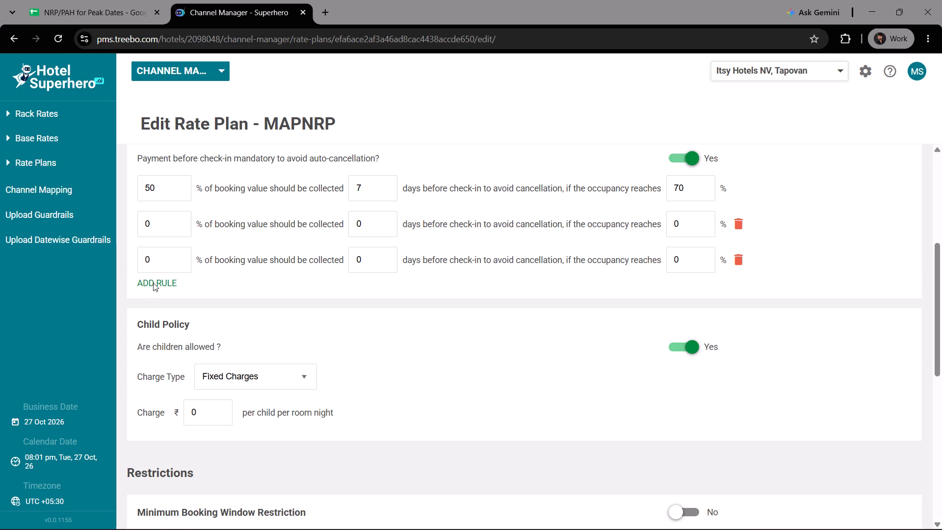
{"action": "left_click", "coordinate": [156, 315]}
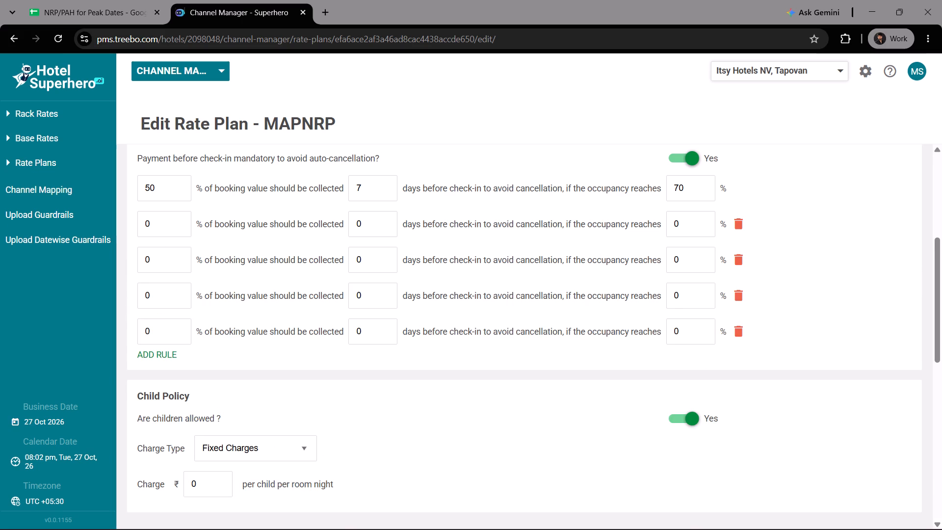
Set the booking value to be collected to 50% in each of the four added MAPNRP auto-cancellation rules.
{"action": "left_click", "coordinate": [146, 225]}
{"action": "key", "text": "5"}
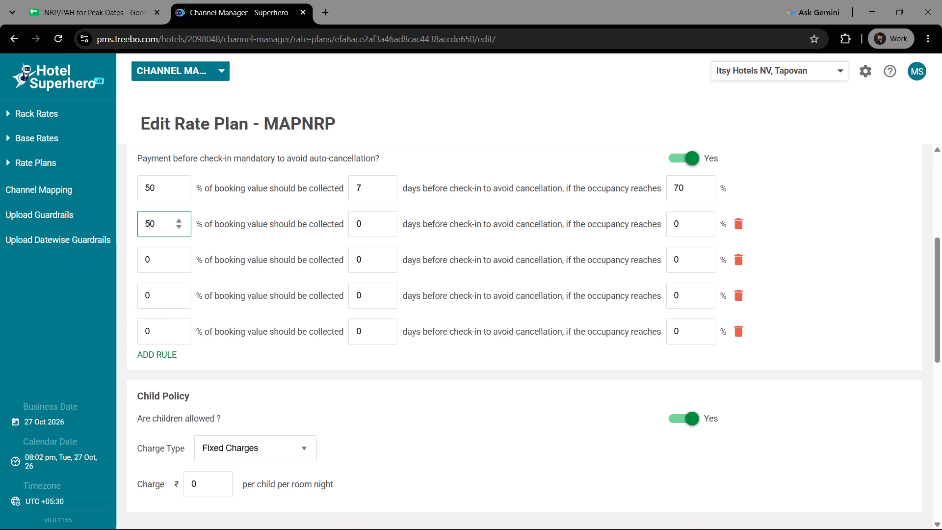
{"action": "left_click", "coordinate": [146, 247]}
{"action": "key", "text": "5"}
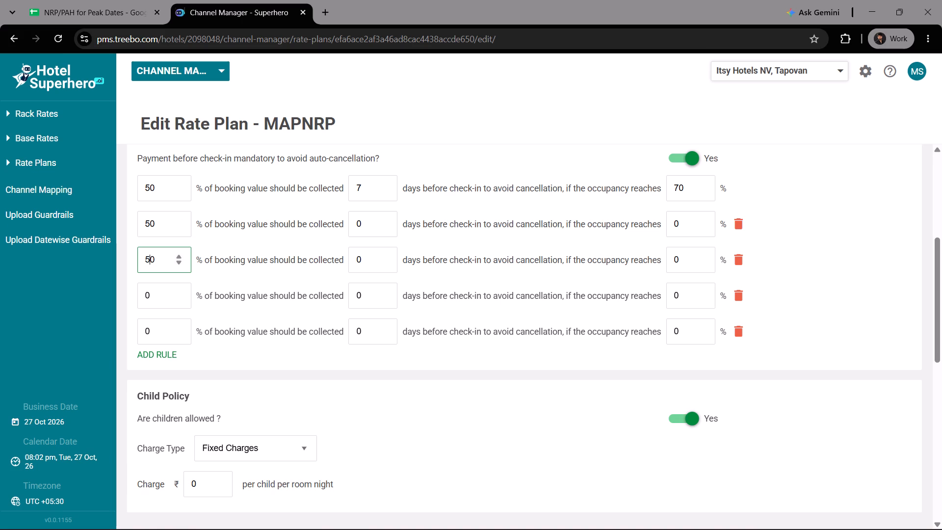
{"action": "left_click", "coordinate": [139, 287]}
{"action": "key", "text": "5"}
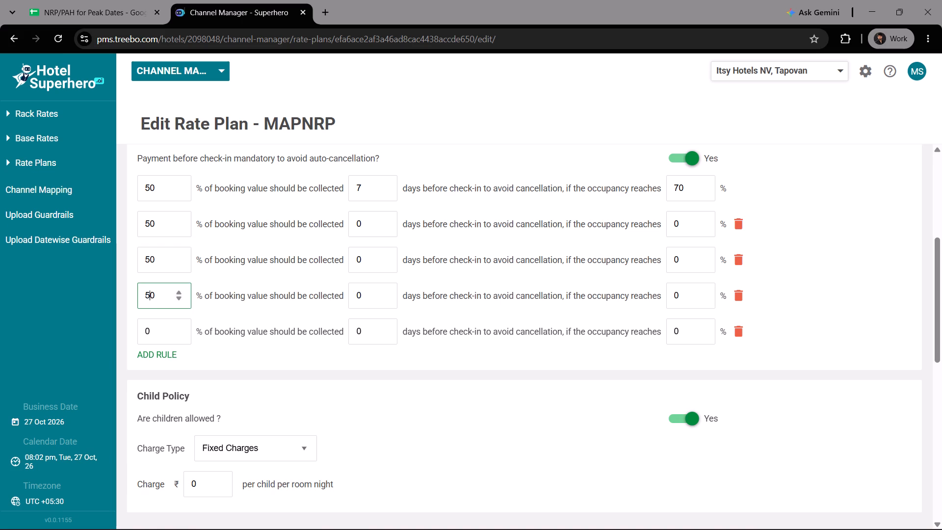
{"action": "left_click", "coordinate": [148, 322]}
{"action": "key", "text": "Left"}
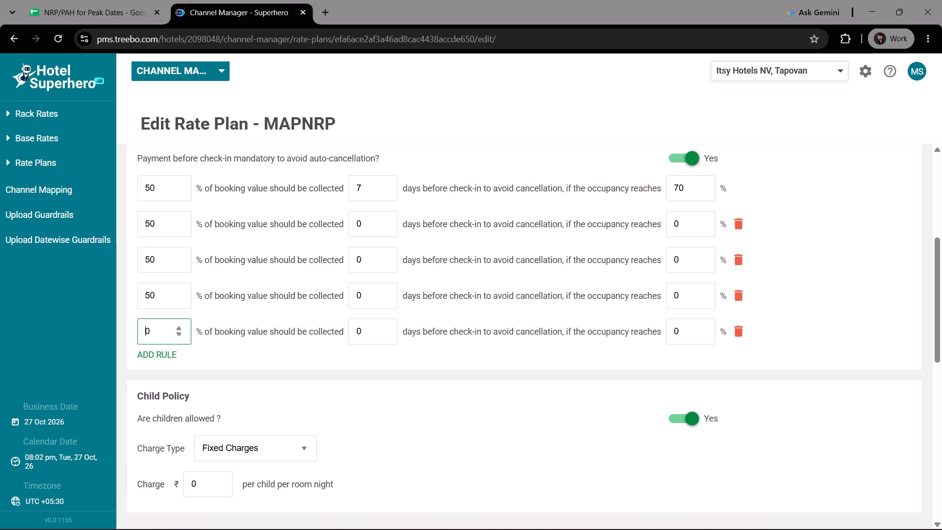
{"action": "key", "text": "5"}
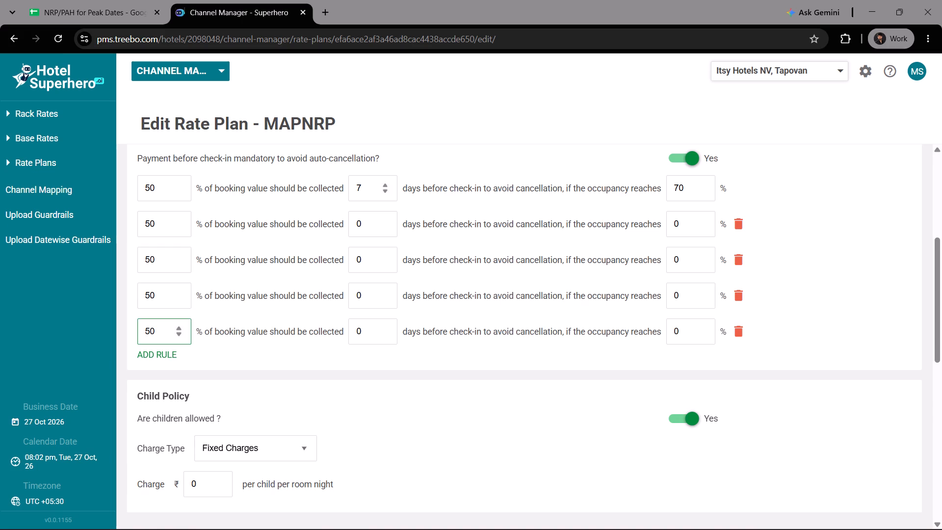
Set the days before check-in of the five MAPNRP auto-cancellation rules to 0, 5, 10, 15 and 25, in order.
{"action": "left_click", "coordinate": [369, 191]}
{"action": "key", "text": "BackSpace"}
{"action": "key", "text": "0"}
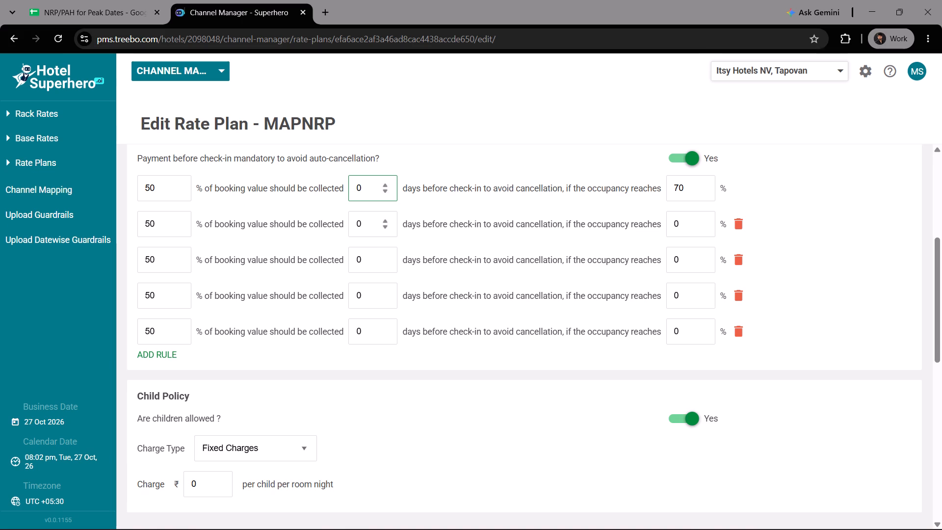
{"action": "left_click", "coordinate": [370, 226]}
{"action": "key", "text": "BackSpace"}
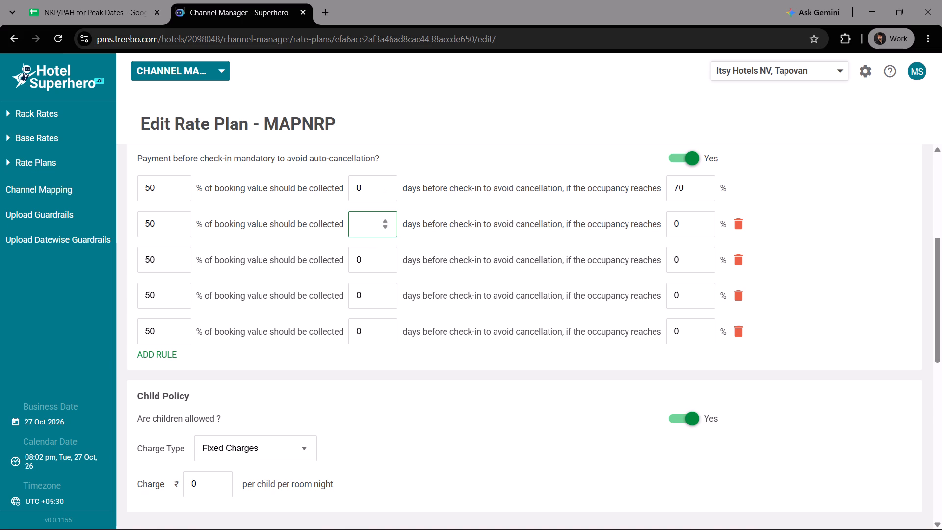
{"action": "key", "text": "5"}
{"action": "left_click", "coordinate": [368, 261]}
{"action": "key", "text": "BackSpace"}
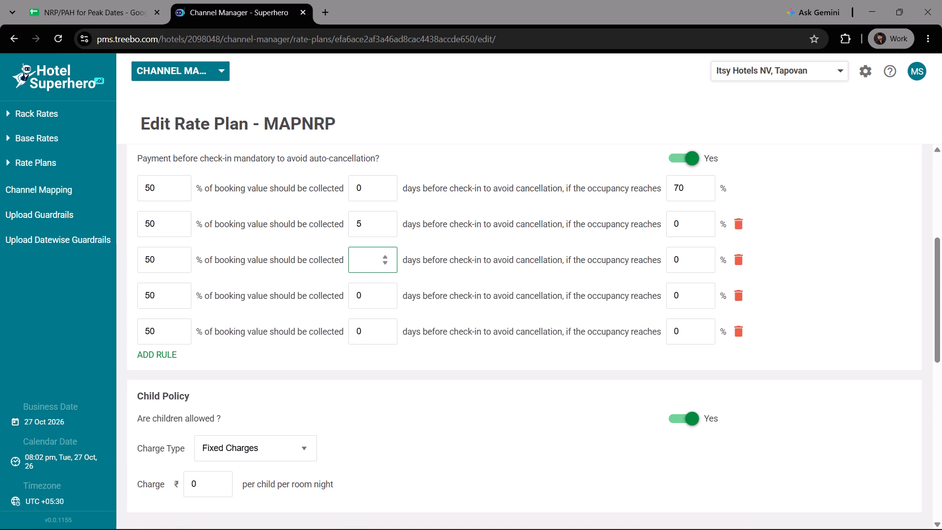
{"action": "type", "text": "10"}
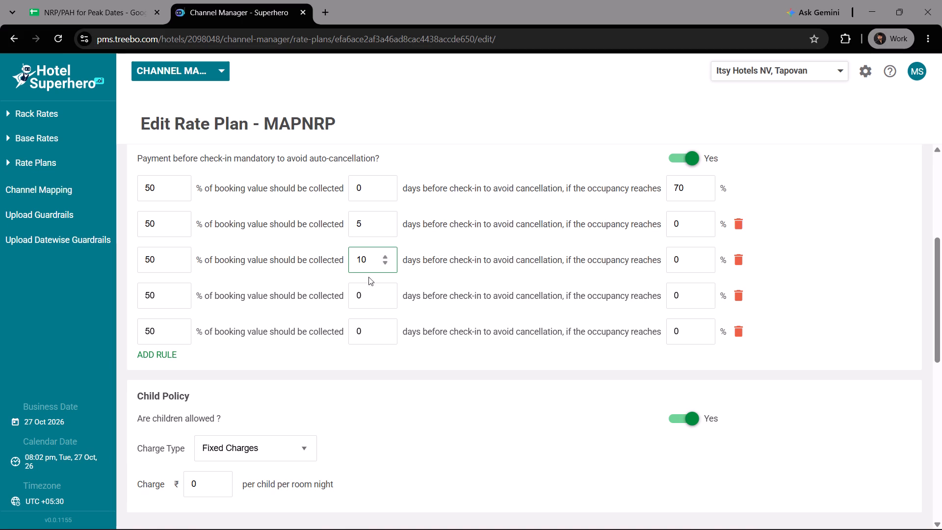
{"action": "left_click", "coordinate": [370, 296]}
{"action": "key", "text": "BackSpace"}
{"action": "type", "text": "15"}
{"action": "left_click", "coordinate": [369, 325]}
{"action": "key", "text": "BackSpace"}
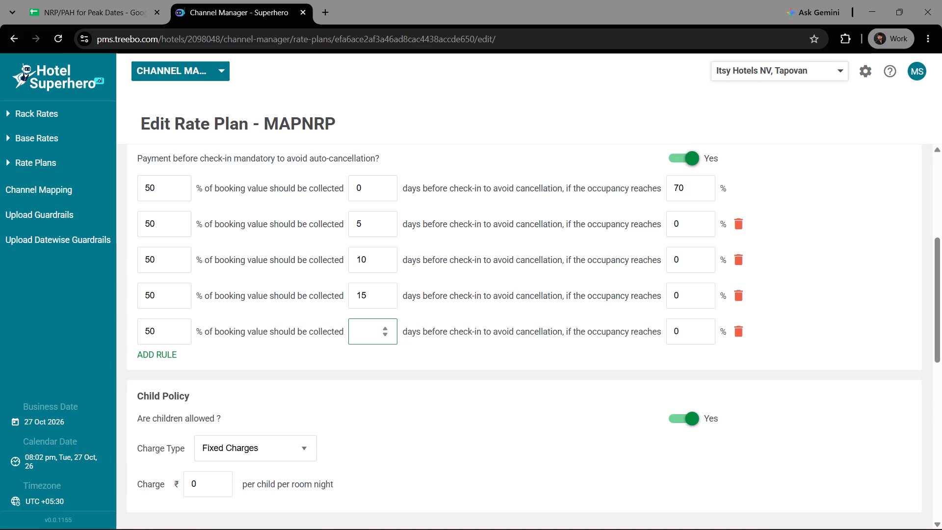
{"action": "type", "text": "25"}
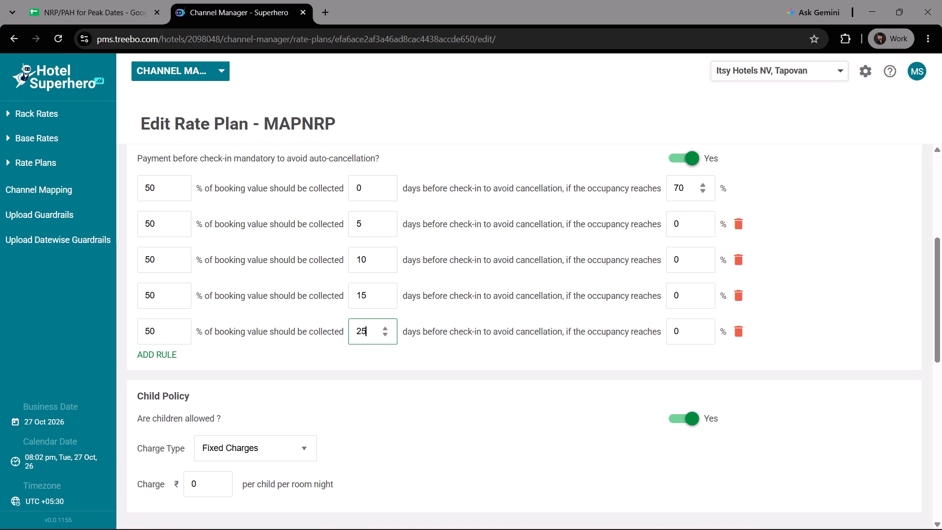
Set the occupancy thresholds of the five MAPNRP auto-cancellation rules to 60, 50, 40, 35 and 30%, in order.
{"action": "left_click", "coordinate": [678, 187]}
{"action": "key", "text": "BackSpace"}
{"action": "key", "text": "6"}
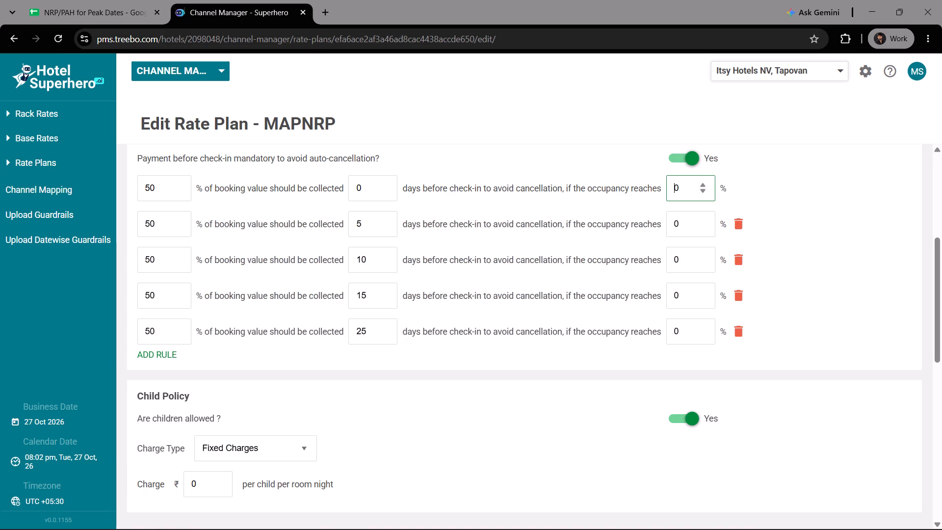
{"action": "left_click", "coordinate": [672, 215]}
{"action": "key", "text": "5"}
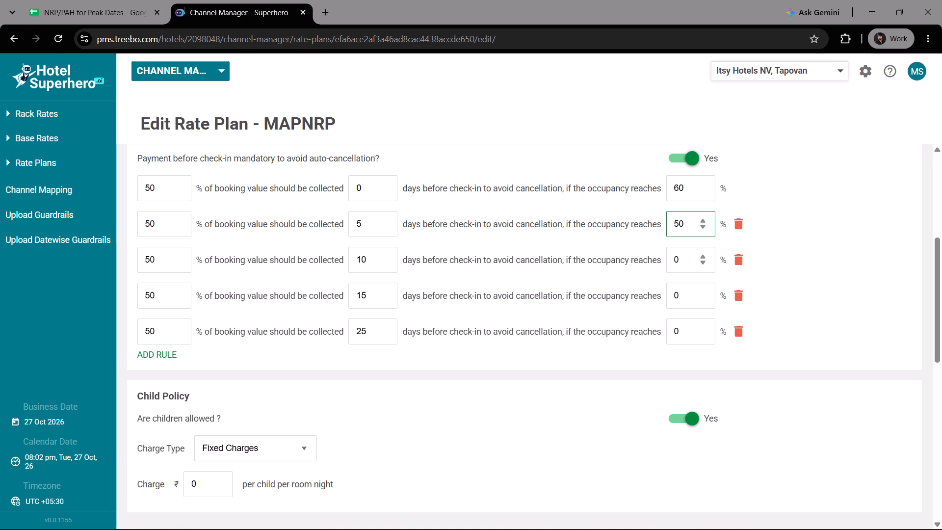
{"action": "left_click", "coordinate": [672, 265]}
{"action": "key", "text": "4"}
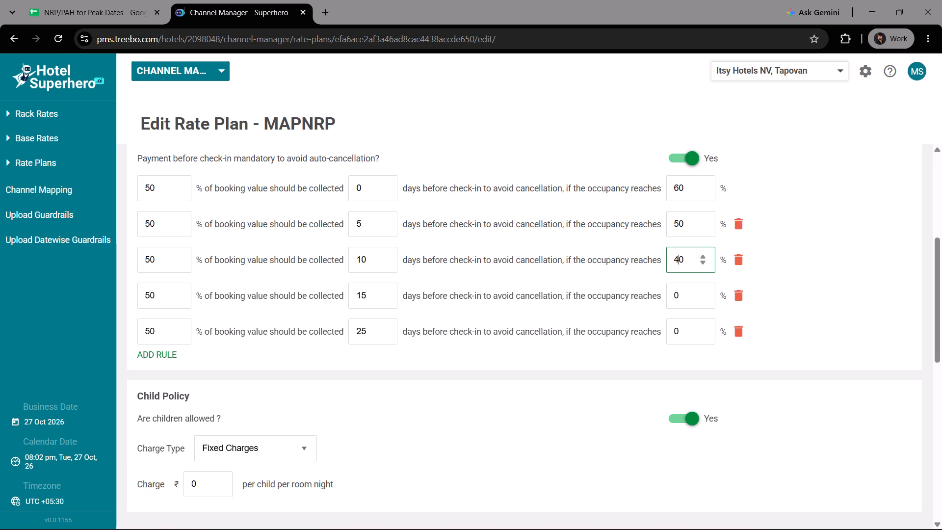
{"action": "left_click", "coordinate": [676, 300]}
{"action": "key", "text": "3"}
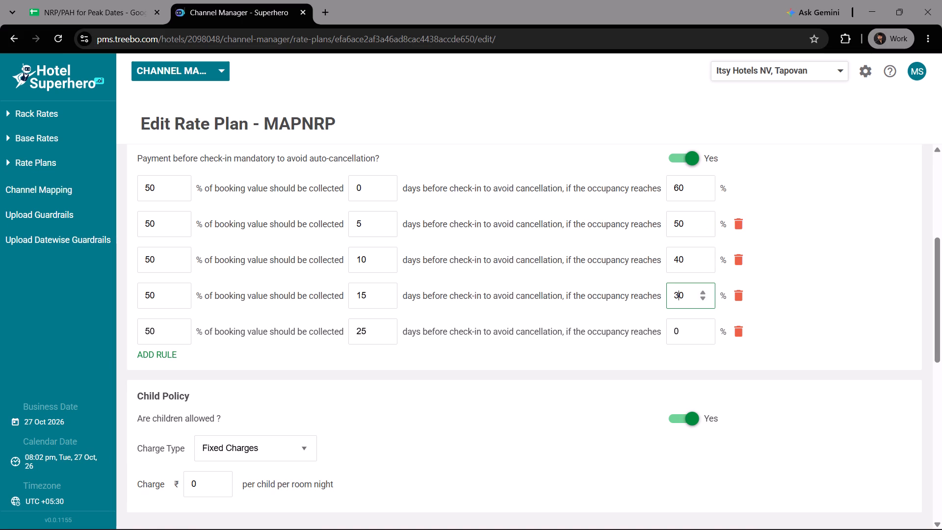
{"action": "key", "text": "Right"}
{"action": "key", "text": "BackSpace"}
{"action": "key", "text": "5"}
{"action": "left_click", "coordinate": [675, 330]}
{"action": "key", "text": "3"}
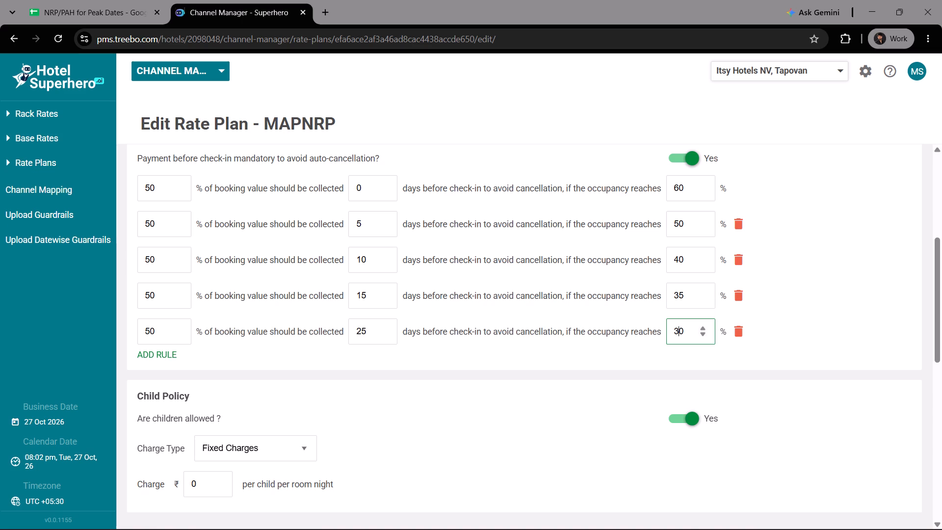
{"action": "left_click", "coordinate": [864, 348]}
Continue through rate plan naming and save the edited MAPNRP rate plan.
{"action": "scroll", "coordinate": [864, 348], "scroll_direction": "down", "scroll_amount": 1}
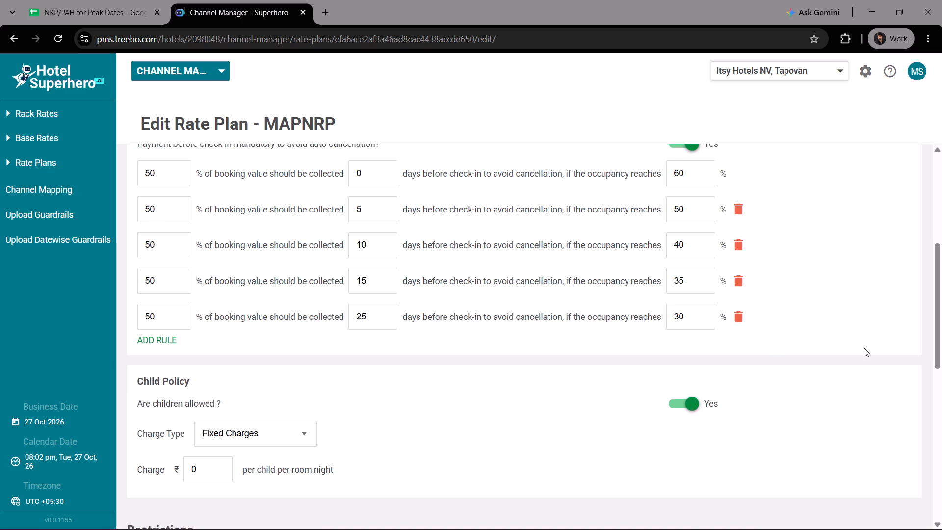
{"action": "scroll", "coordinate": [864, 348], "scroll_direction": "down", "scroll_amount": 9}
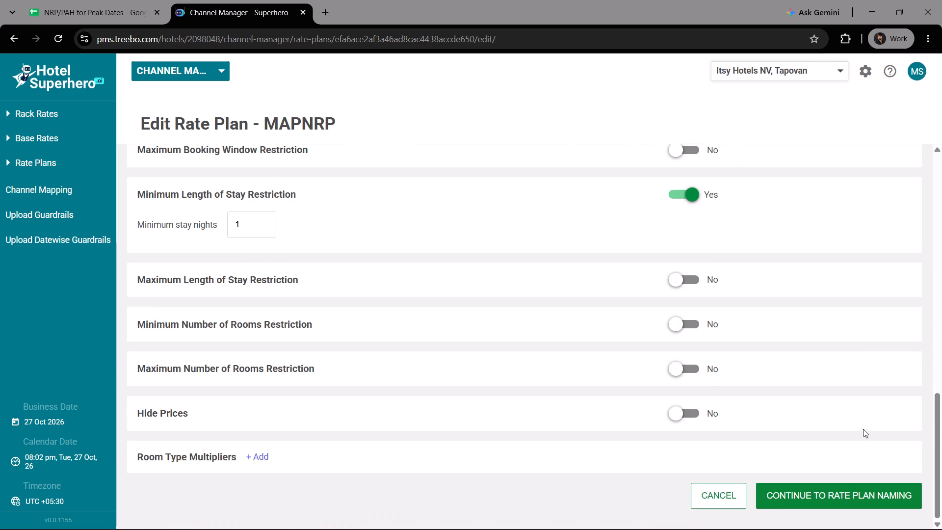
{"action": "left_click", "coordinate": [868, 490]}
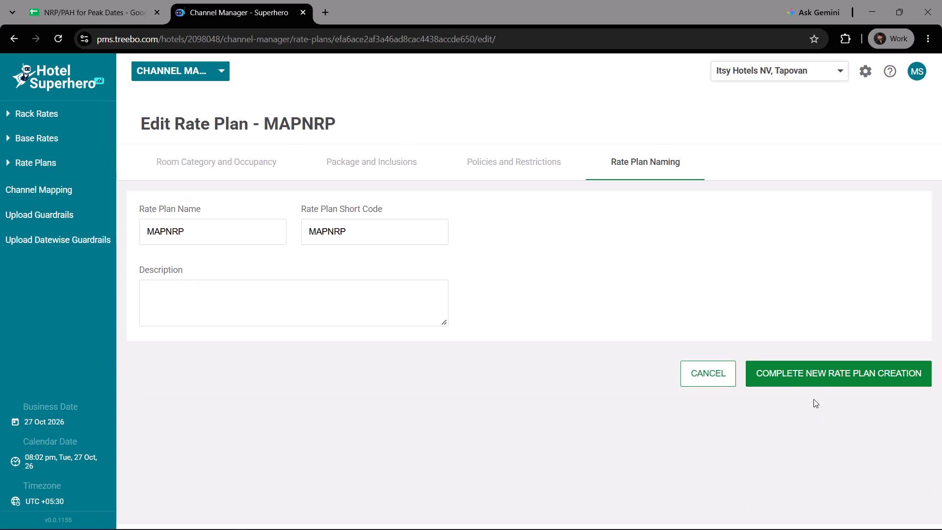
{"action": "left_click", "coordinate": [802, 384]}
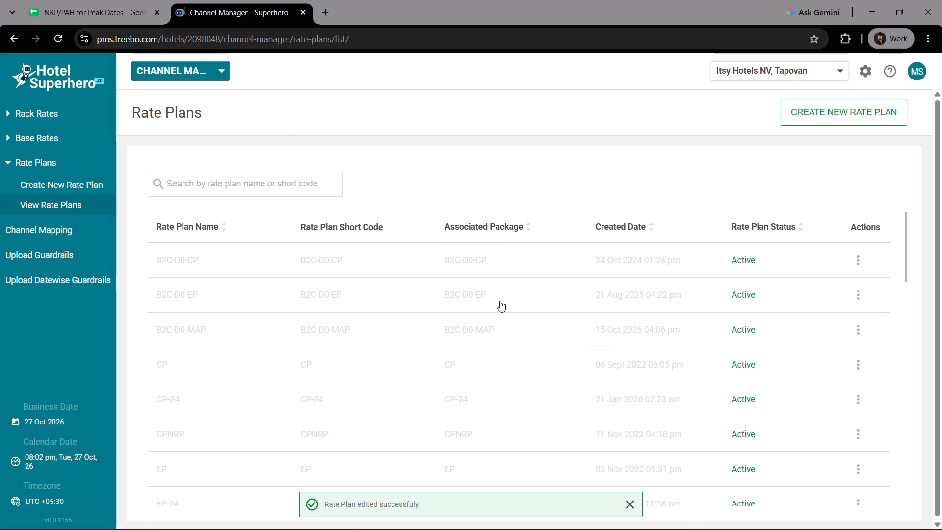
In the tracking spreadsheet, copy an all-Done status row and paste its three values into the Itsy Hotels Nv, Tapovan row.
{"action": "left_click", "coordinate": [98, 0]}
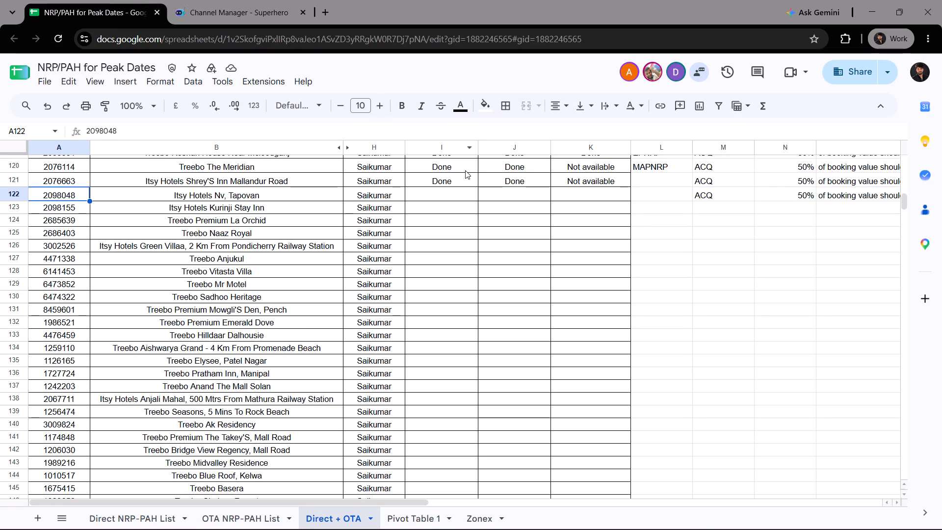
{"action": "scroll", "coordinate": [465, 170], "scroll_direction": "up", "scroll_amount": 1}
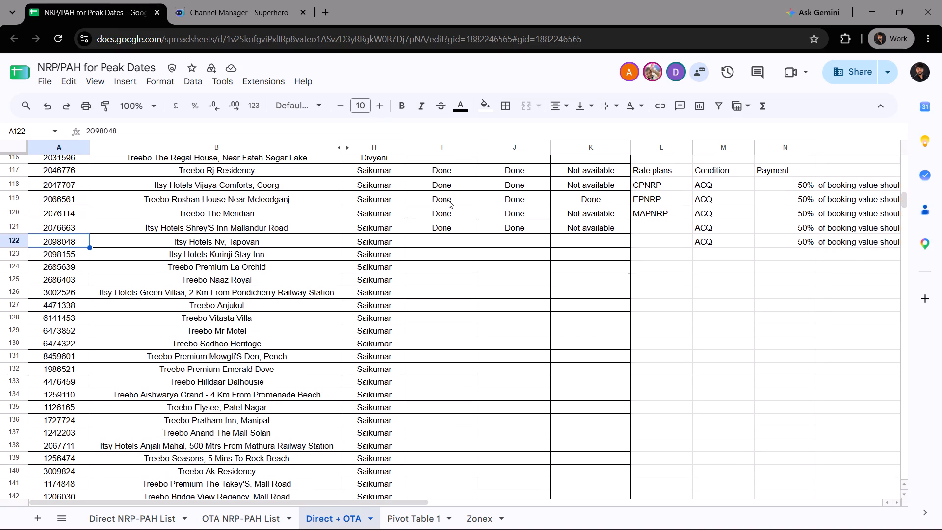
{"action": "left_click_drag", "start_coordinate": [446, 200], "coordinate": [579, 194]}
{"action": "key", "text": "ctrl+c"}
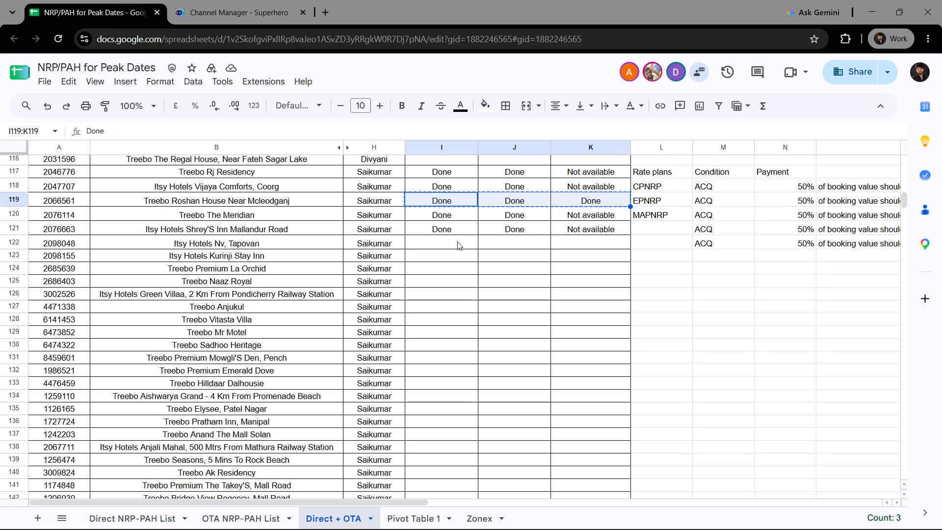
{"action": "left_click", "coordinate": [456, 241]}
{"action": "key", "text": "ctrl+shift+v"}
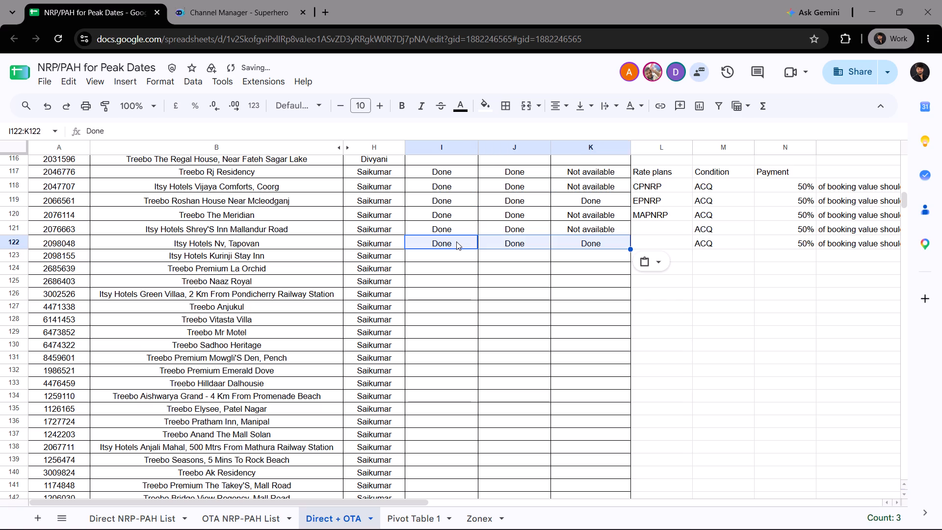
{"action": "left_click", "coordinate": [529, 278]}
Copy hotel ID 2098155 (Itsy Hotels Kurinji Stay Inn) from the sheet and load that hotel's rate plan list in Channel Manager.
{"action": "scroll", "coordinate": [529, 278], "scroll_direction": "up", "scroll_amount": 4}
{"action": "scroll", "coordinate": [529, 278], "scroll_direction": "down", "scroll_amount": 1}
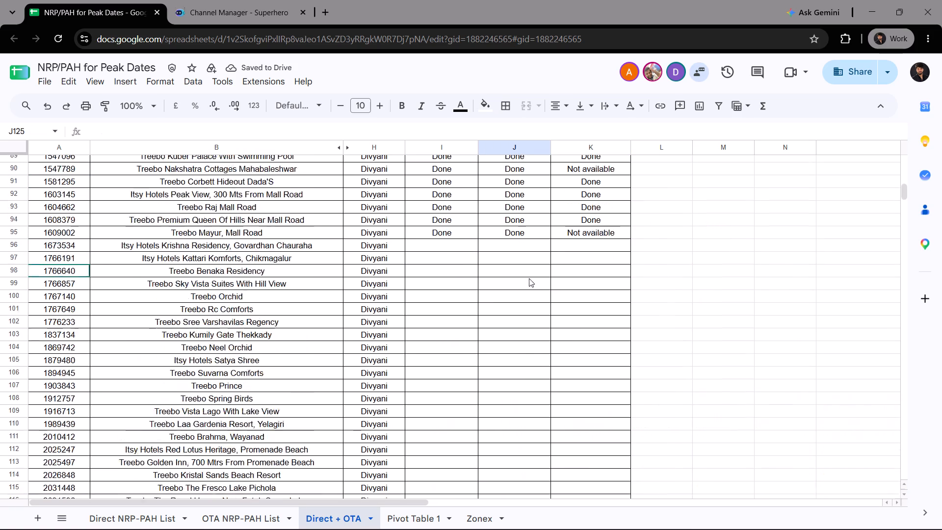
{"action": "scroll", "coordinate": [529, 278], "scroll_direction": "down", "scroll_amount": 1}
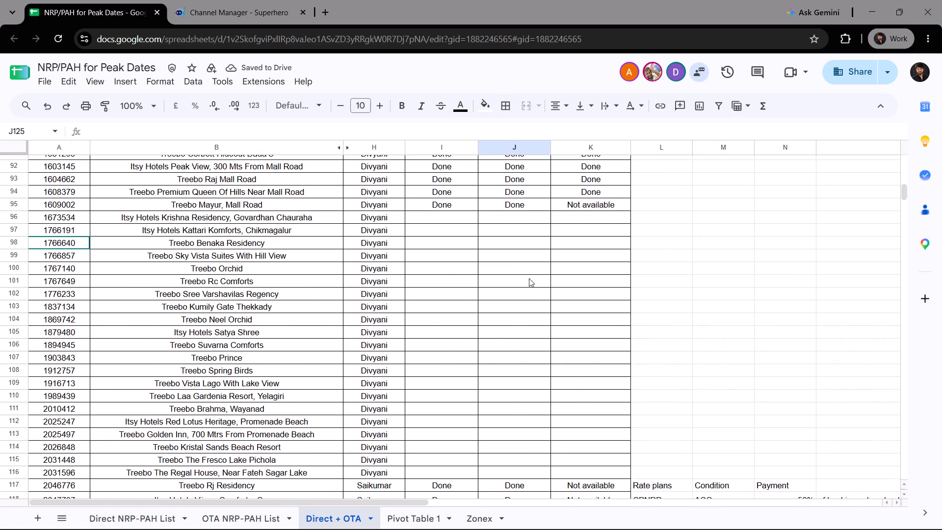
{"action": "scroll", "coordinate": [529, 278], "scroll_direction": "down", "scroll_amount": 1}
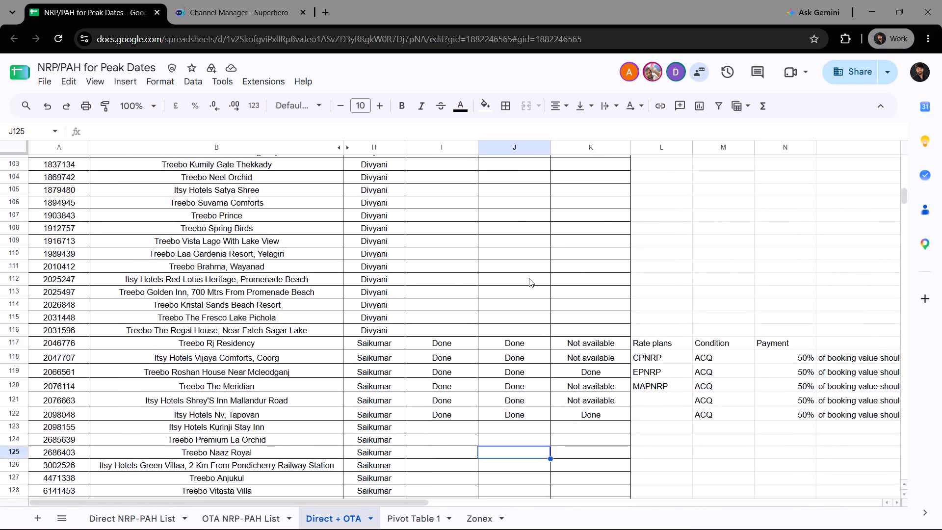
{"action": "scroll", "coordinate": [529, 278], "scroll_direction": "down", "scroll_amount": 2}
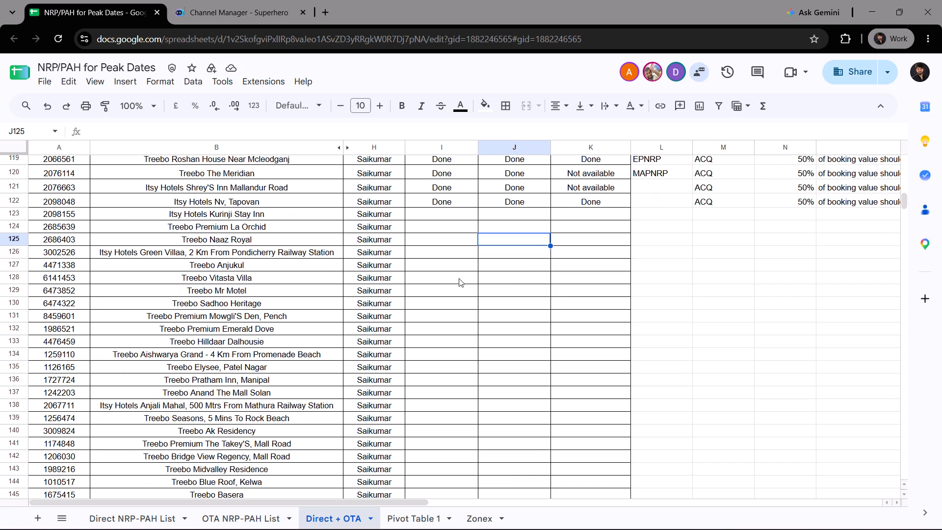
{"action": "scroll", "coordinate": [459, 278], "scroll_direction": "right", "scroll_amount": 1}
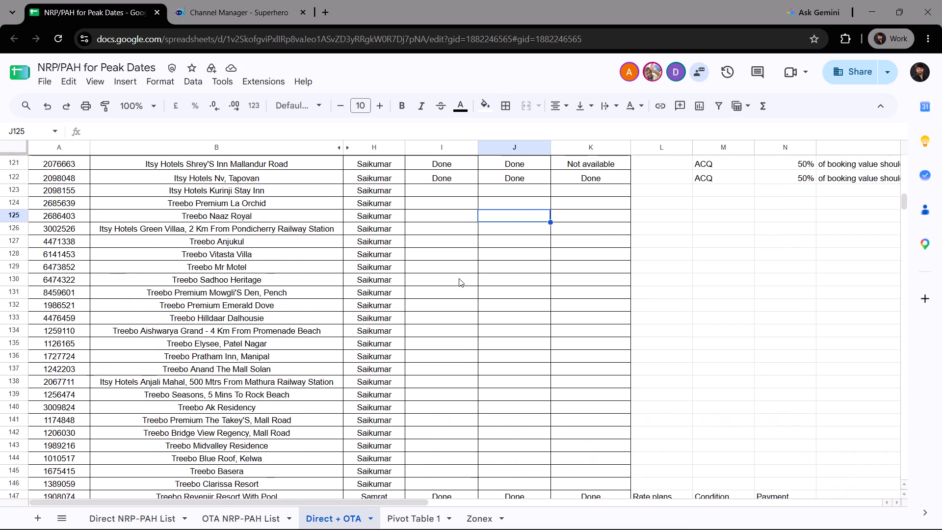
{"action": "scroll", "coordinate": [459, 278], "scroll_direction": "right", "scroll_amount": 1}
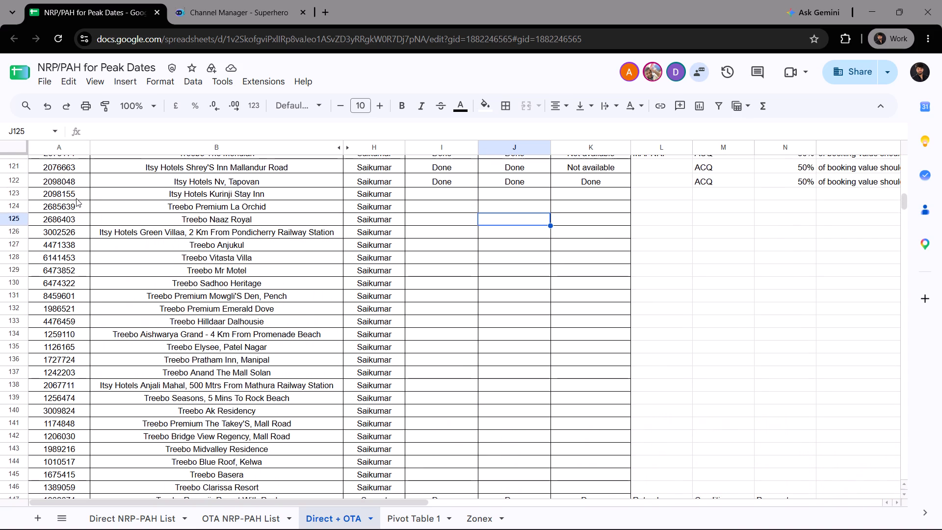
{"action": "left_click", "coordinate": [76, 198]}
{"action": "key", "text": "ctrl+c"}
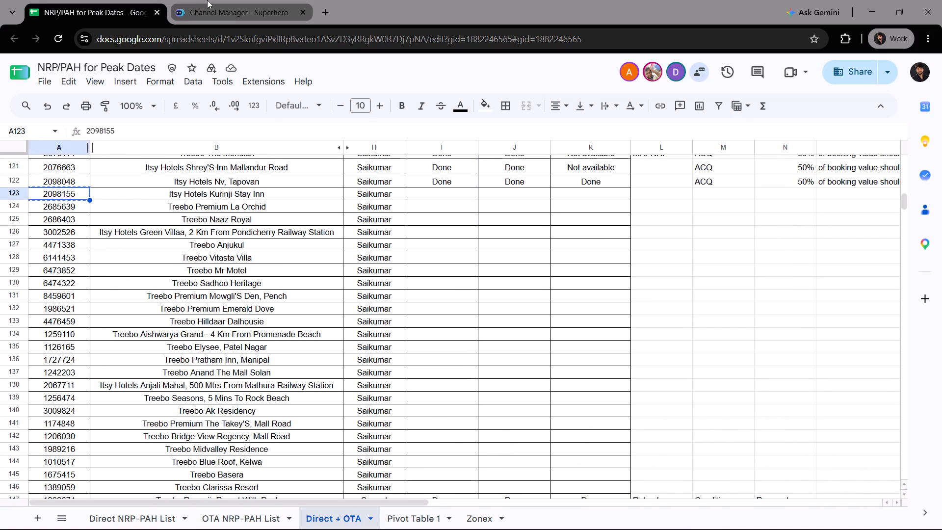
{"action": "left_click", "coordinate": [207, 0]}
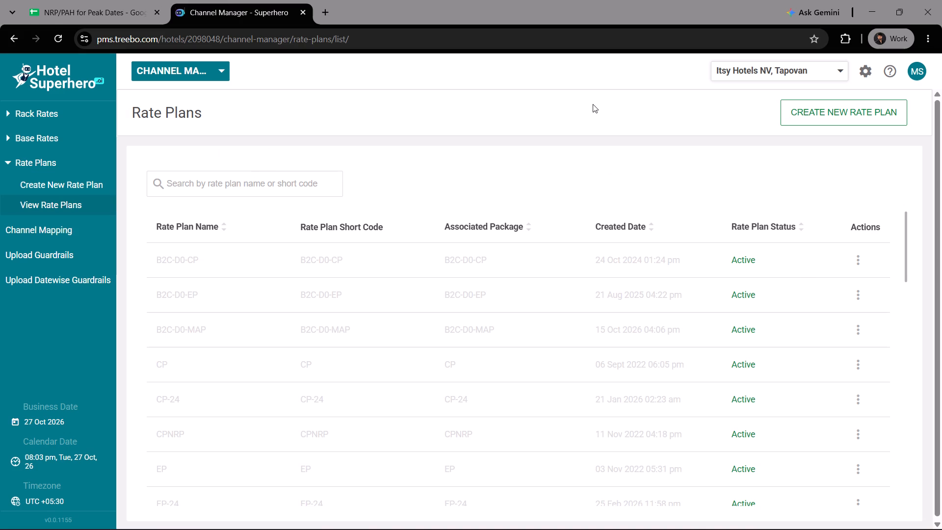
{"action": "double_click", "coordinate": [195, 40]}
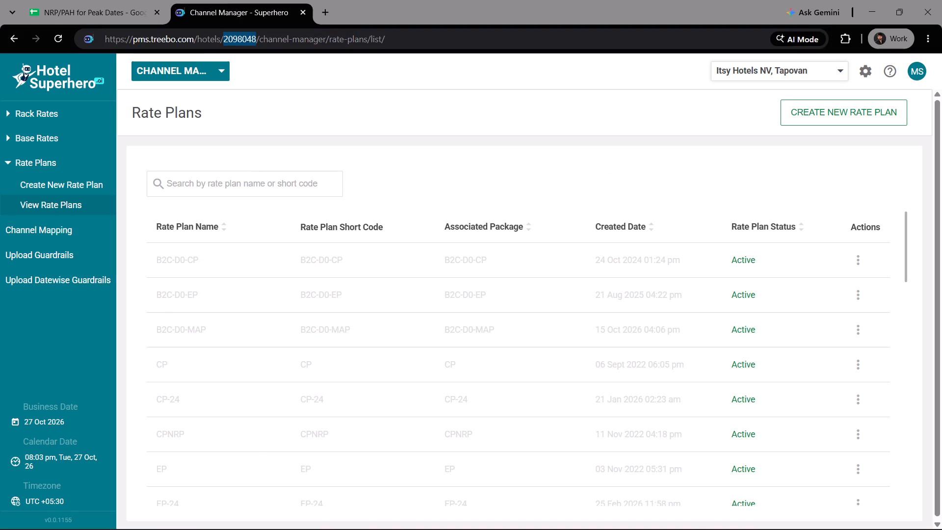
{"action": "key", "text": "ctrl+v"}
{"action": "key", "text": "Return"}
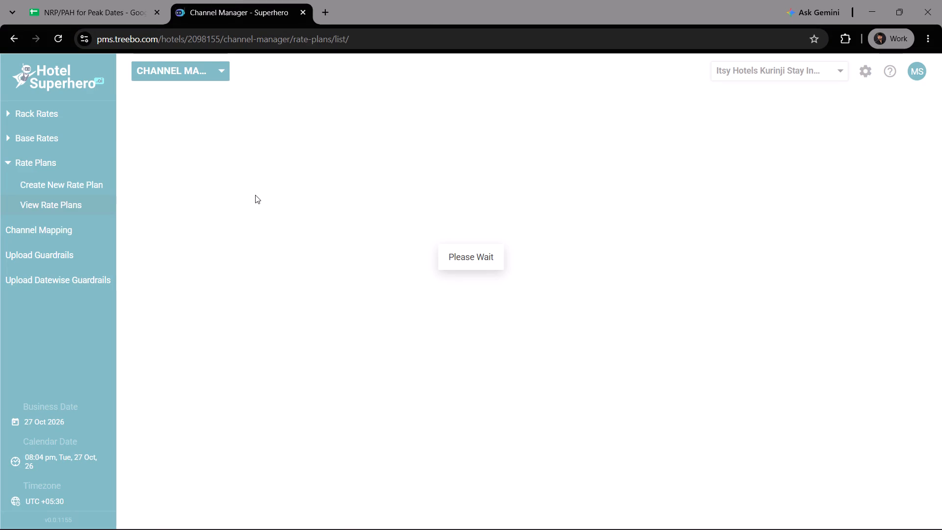
Search the rate plans for nrp, open EPNRP for editing and continue to its policies and restrictions.
{"action": "left_click", "coordinate": [250, 189]}
{"action": "type", "text": "nrp"}
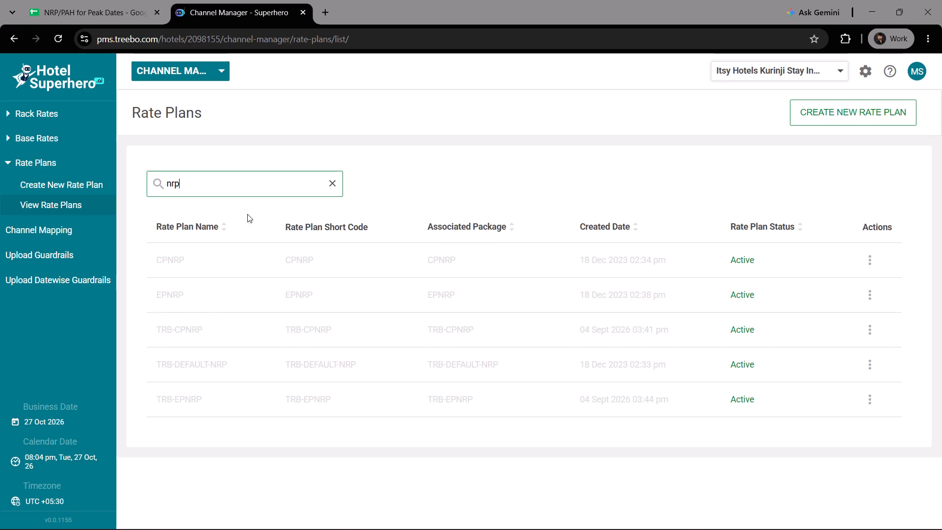
{"action": "left_click", "coordinate": [172, 298]}
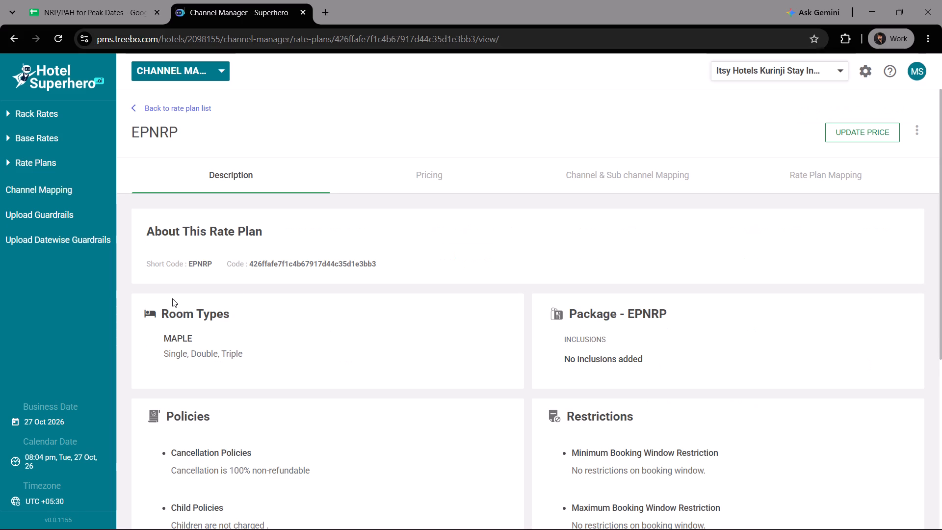
{"action": "left_click", "coordinate": [914, 135]}
{"action": "left_click", "coordinate": [891, 152]}
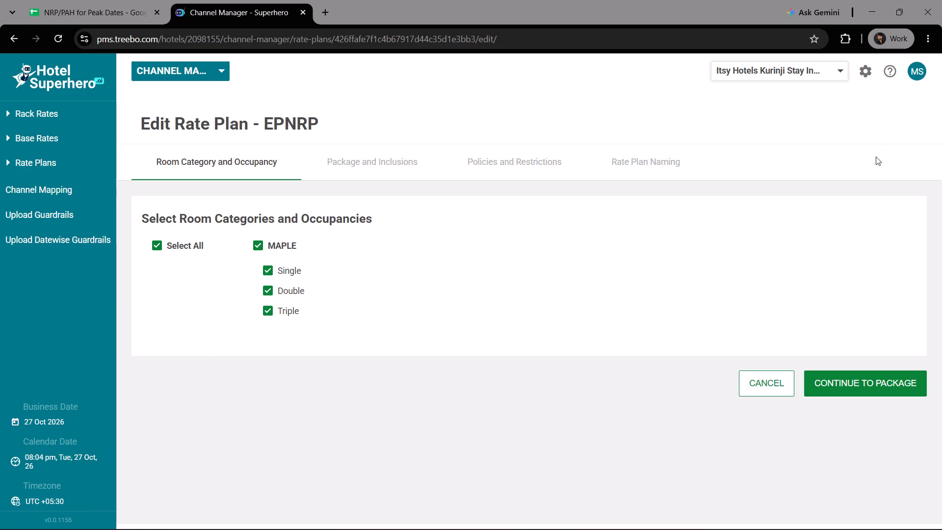
{"action": "left_click", "coordinate": [848, 389]}
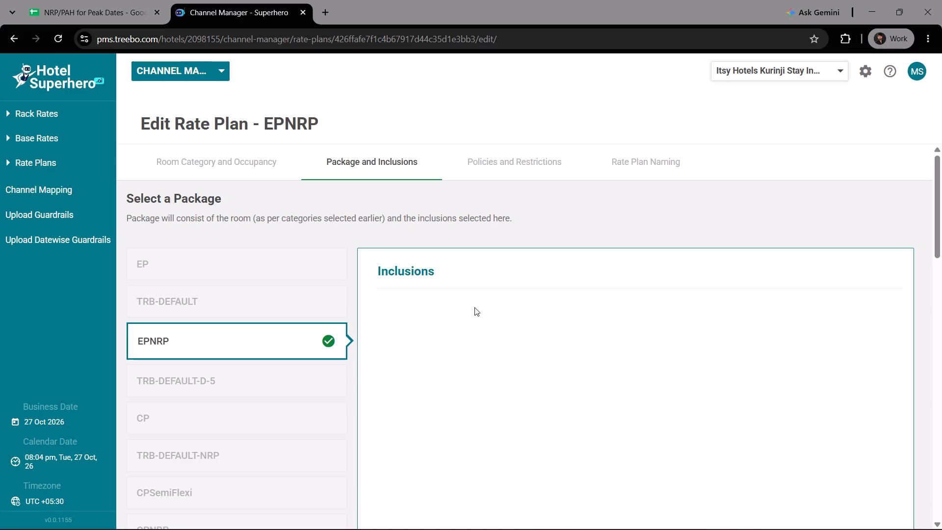
{"action": "scroll", "coordinate": [474, 307], "scroll_direction": "down", "scroll_amount": 7}
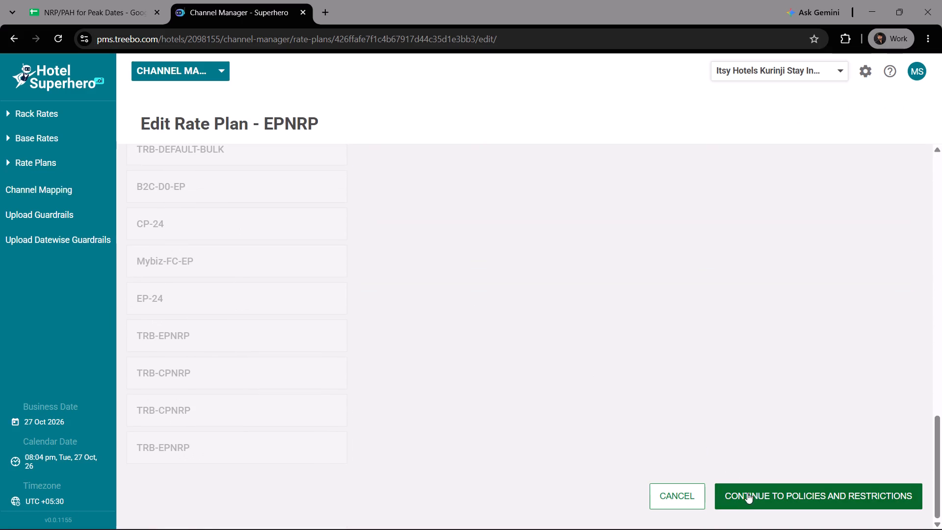
{"action": "left_click", "coordinate": [753, 498]}
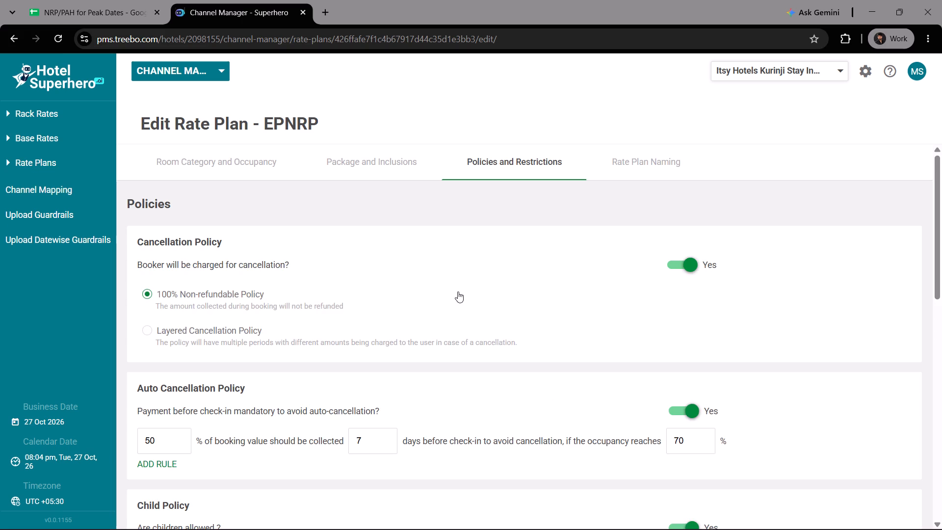
Add four more rules to the EPNRP auto-cancellation policy.
{"action": "scroll", "coordinate": [458, 291], "scroll_direction": "down", "scroll_amount": 4}
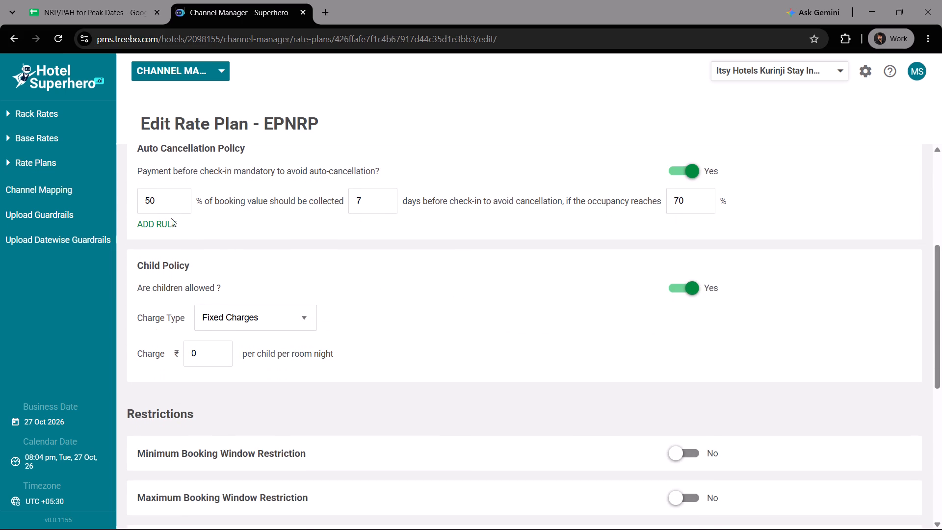
{"action": "left_click", "coordinate": [165, 216]}
{"action": "left_click", "coordinate": [160, 254]}
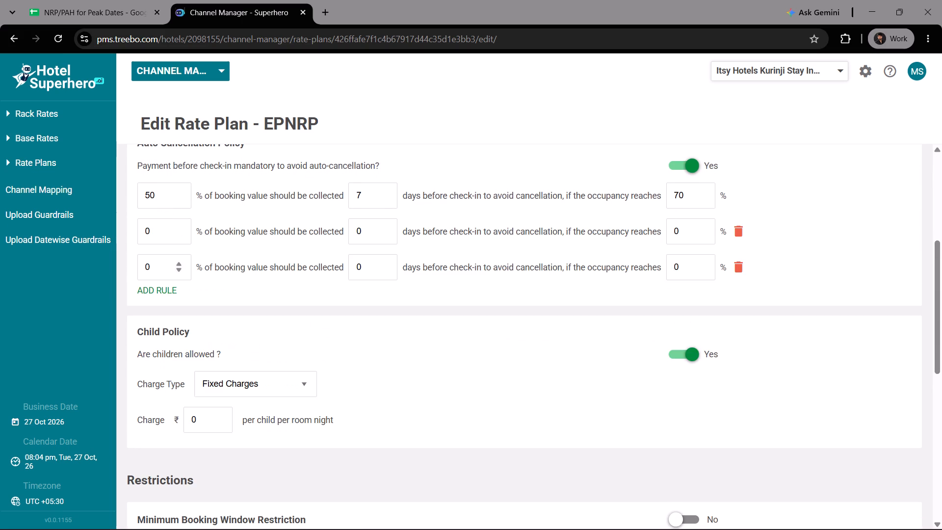
{"action": "left_click", "coordinate": [157, 294]}
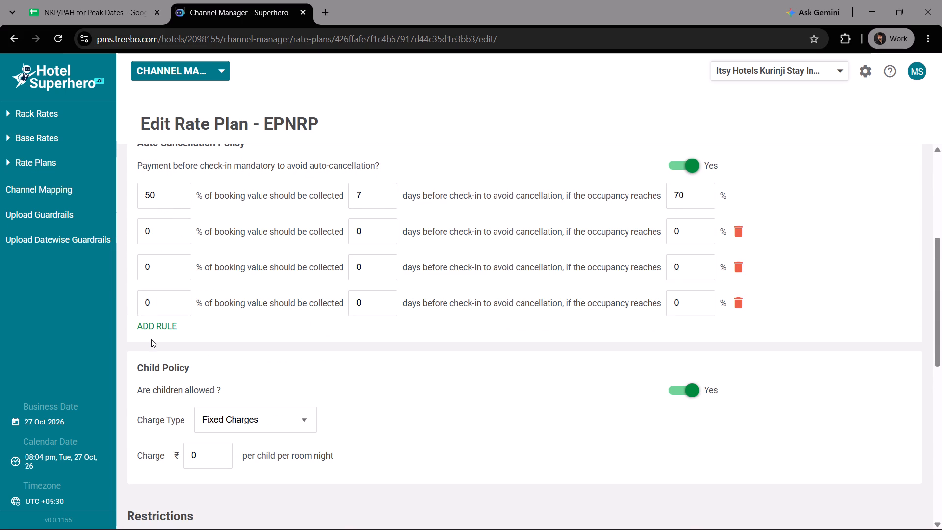
{"action": "left_click", "coordinate": [149, 327]}
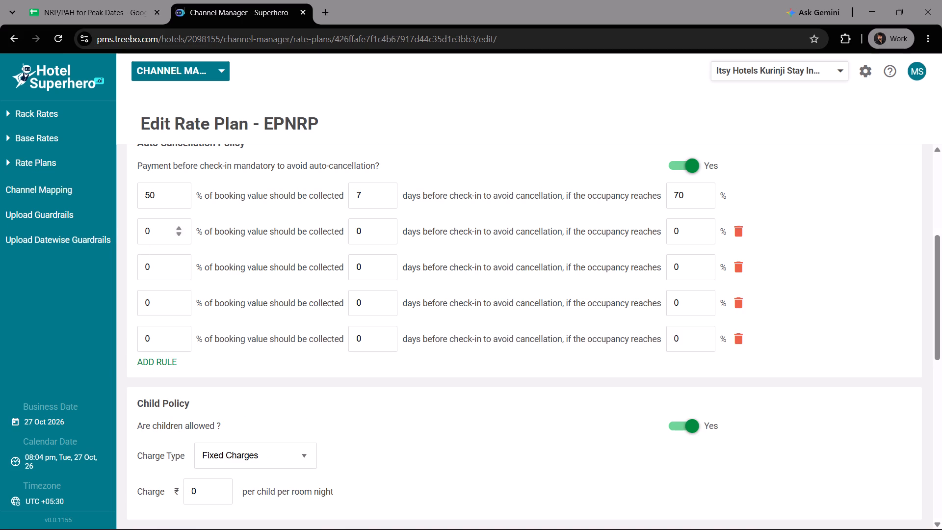
Set the booking value to be collected to 50% in each of the four added EPNRP auto-cancellation rules.
{"action": "left_click", "coordinate": [145, 231]}
{"action": "key", "text": "5"}
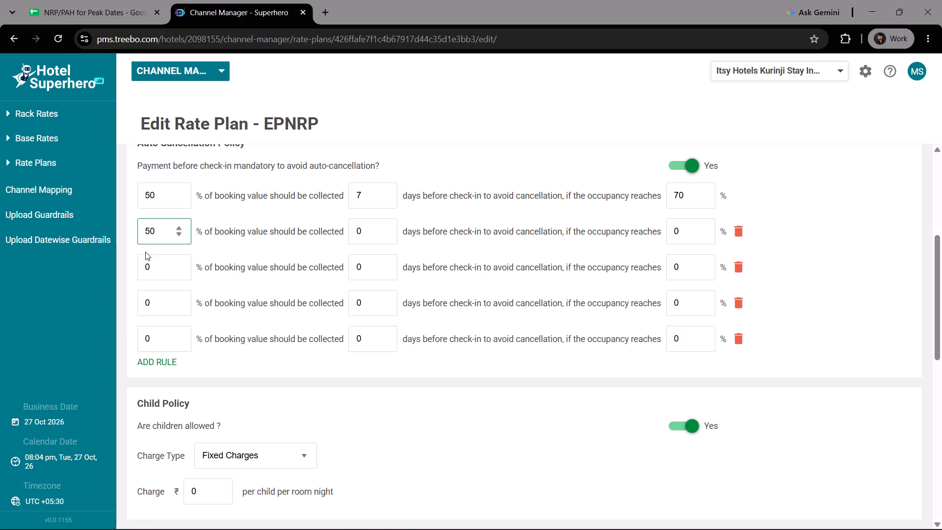
{"action": "left_click", "coordinate": [145, 280]}
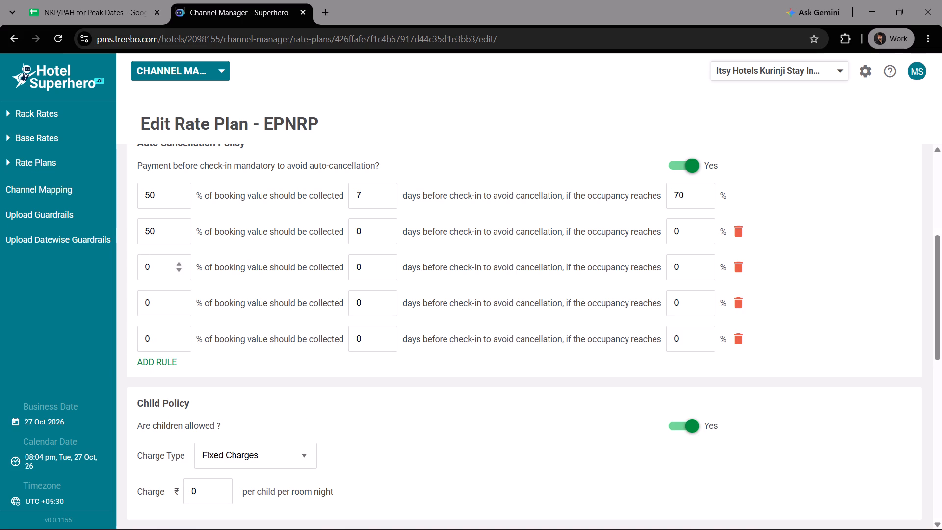
{"action": "left_click", "coordinate": [142, 257]}
{"action": "key", "text": "5"}
{"action": "left_click", "coordinate": [142, 312]}
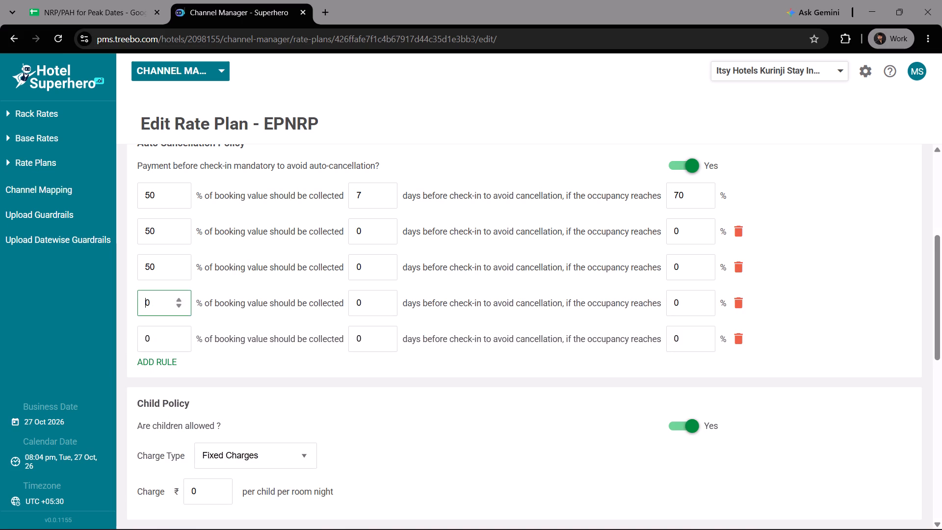
{"action": "key", "text": "5"}
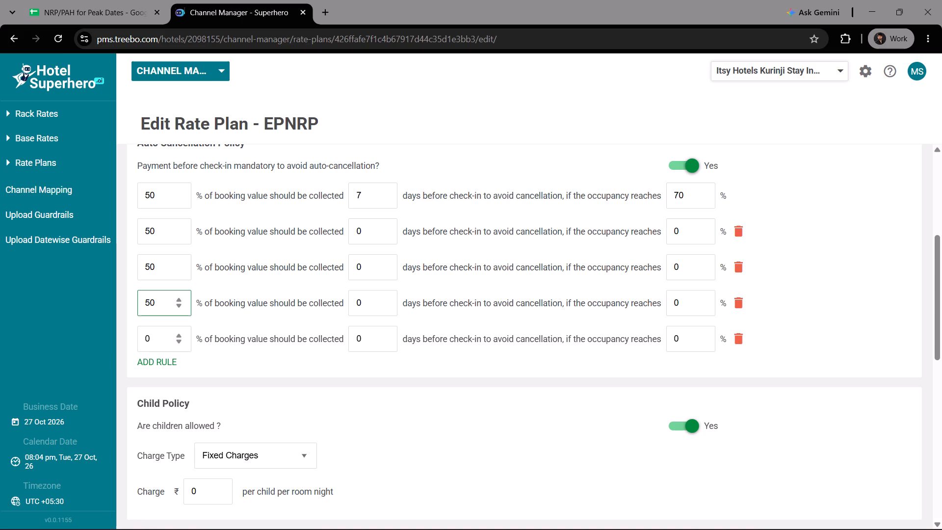
{"action": "left_click", "coordinate": [144, 348]}
{"action": "key", "text": "5"}
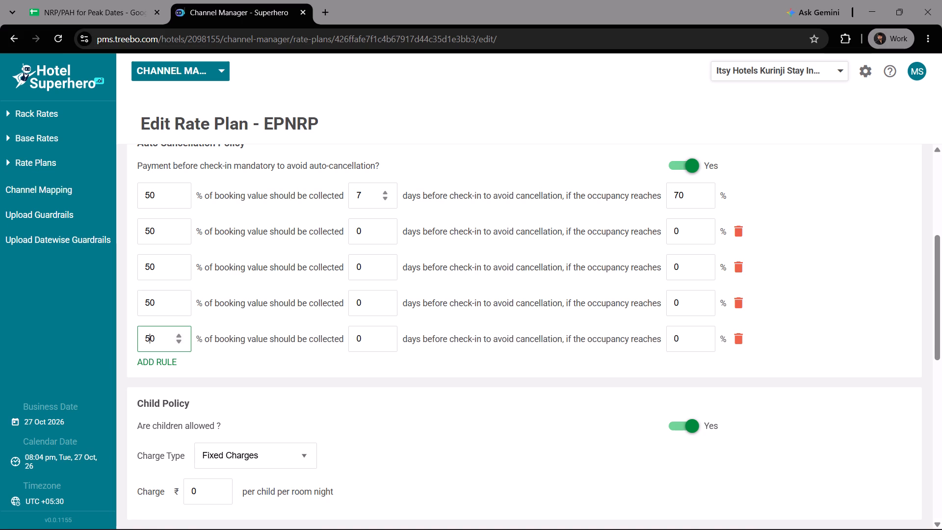
Set the days before check-in in the five EPNRP auto-cancellation rules to 0, 5, 10, 15 and 25, in order.
{"action": "left_click", "coordinate": [357, 203]}
{"action": "key", "text": "Right"}
{"action": "key", "text": "BackSpace"}
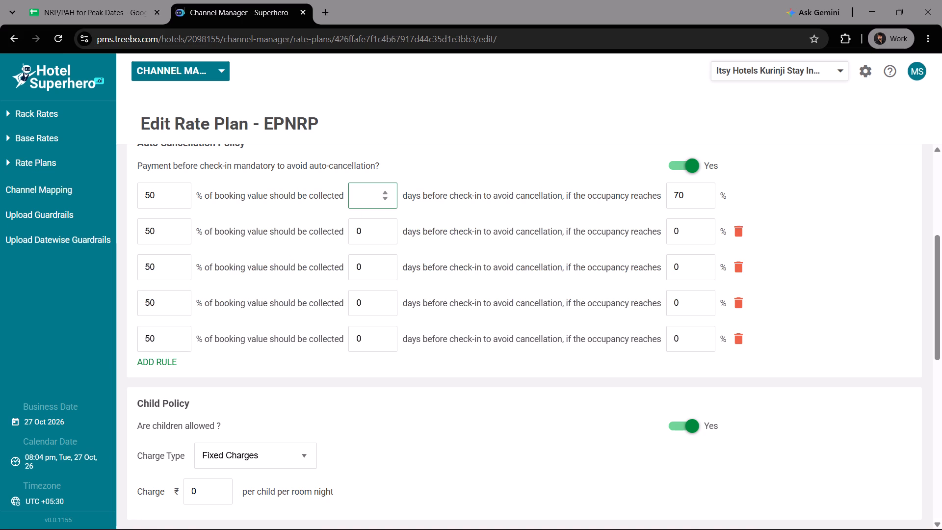
{"action": "key", "text": "0"}
{"action": "left_click", "coordinate": [359, 225]}
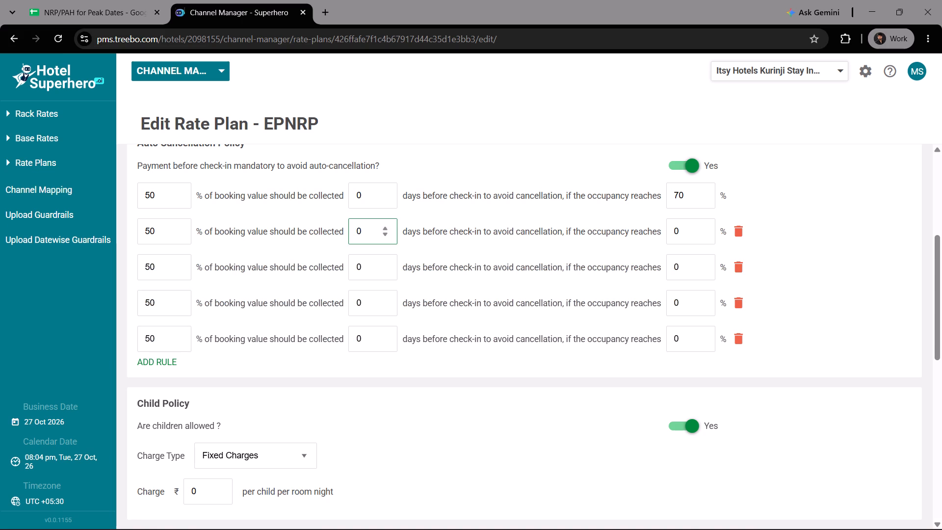
{"action": "key", "text": "Right"}
{"action": "key", "text": "BackSpace"}
{"action": "key", "text": "5"}
{"action": "left_click", "coordinate": [367, 253]}
{"action": "left_click", "coordinate": [362, 267]}
{"action": "key", "text": "BackSpace"}
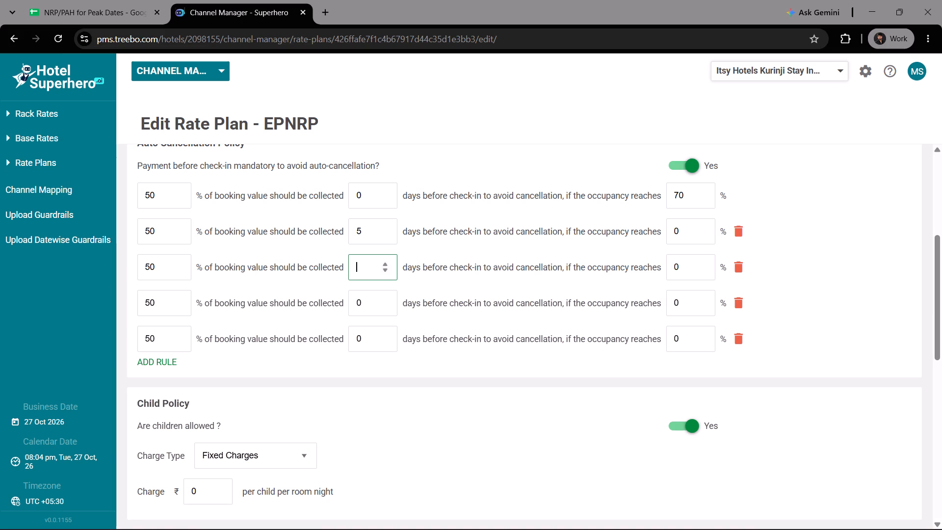
{"action": "type", "text": "10"}
{"action": "left_click", "coordinate": [358, 301]}
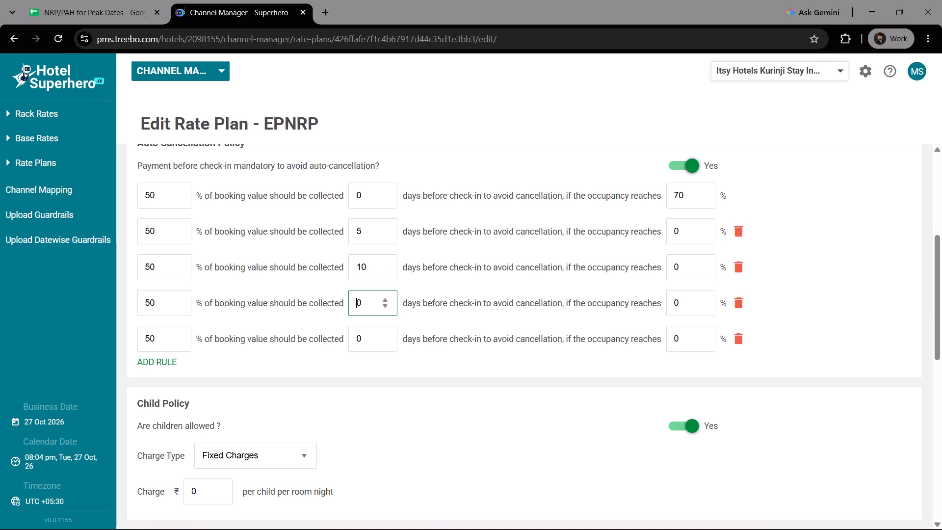
{"action": "key", "text": "Right"}
{"action": "key", "text": "BackSpace"}
{"action": "type", "text": "15"}
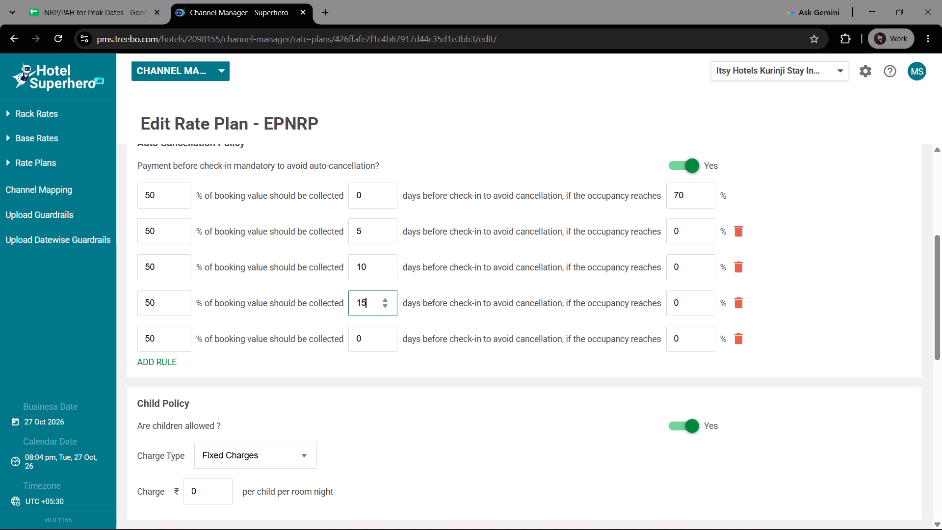
{"action": "left_click", "coordinate": [363, 332]}
{"action": "key", "text": "BackSpace"}
{"action": "type", "text": "25"}
Set the occupancy thresholds of the five EPNRP auto-cancellation rules to 60, 50, 40, 35 and 30%, in order.
{"action": "left_click", "coordinate": [677, 194]}
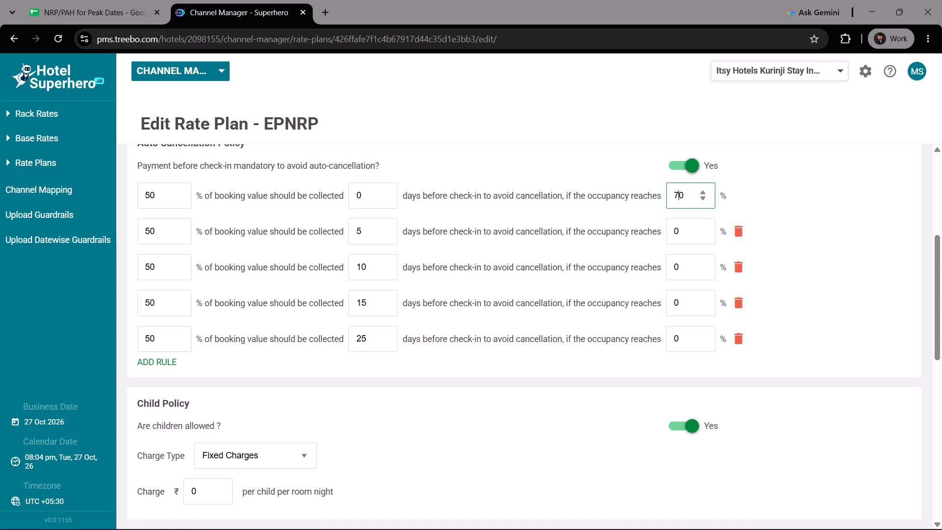
{"action": "key", "text": "BackSpace"}
{"action": "key", "text": "6"}
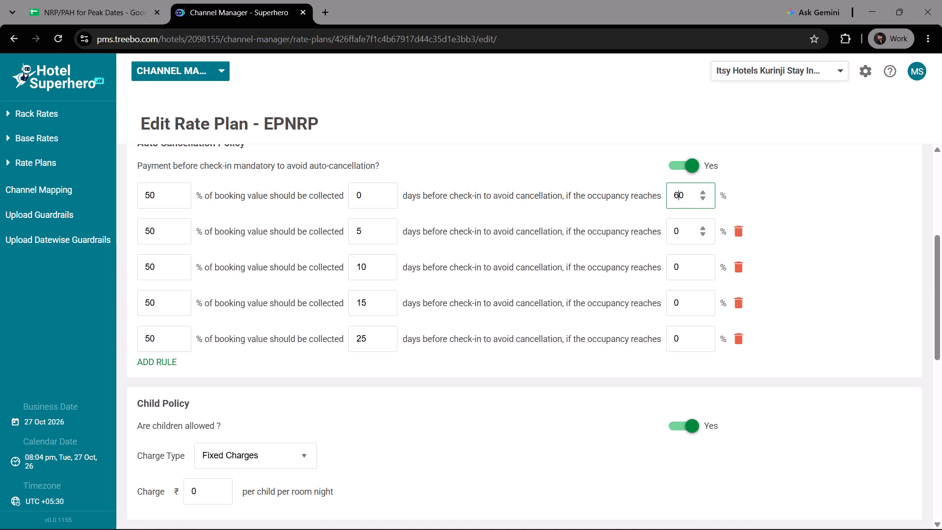
{"action": "left_click", "coordinate": [678, 227]}
{"action": "key", "text": "Left"}
{"action": "key", "text": "5"}
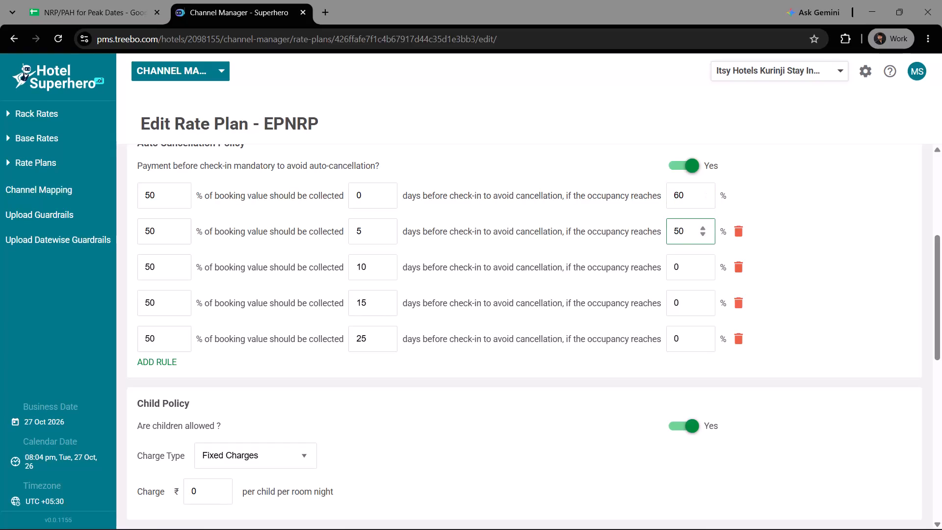
{"action": "left_click", "coordinate": [683, 269]}
{"action": "key", "text": "Up"}
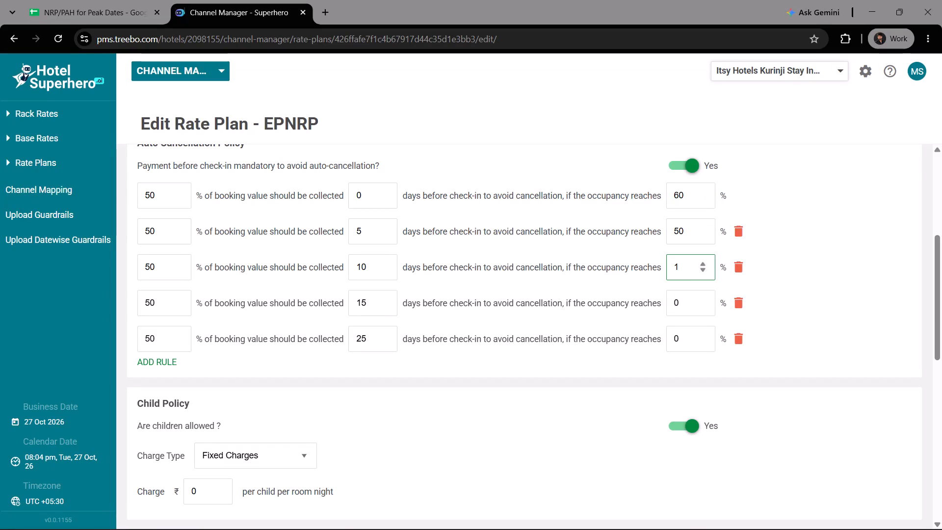
{"action": "key", "text": "Up"}
{"action": "key", "text": "Up"}
{"action": "key", "text": "Up"}
{"action": "key", "text": "Up"}
{"action": "key", "text": "Up"}
{"action": "key", "text": "Up"}
{"action": "key", "text": "Up"}
{"action": "key", "text": "Up"}
{"action": "key", "text": "Up"}
{"action": "key", "text": "Up"}
{"action": "key", "text": "Up"}
{"action": "key", "text": "Up"}
{"action": "key", "text": "Up"}
{"action": "key", "text": "Up"}
{"action": "key", "text": "Up"}
{"action": "key", "text": "Up"}
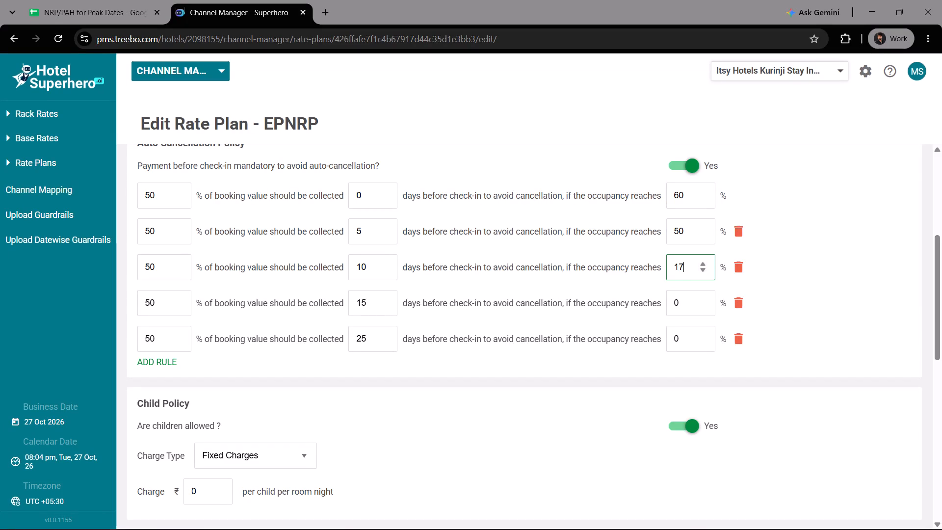
{"action": "key", "text": "Up"}
{"action": "key", "text": "Up"}
{"action": "key", "text": "Up"}
{"action": "key", "text": "Up"}
{"action": "key", "text": "Up"}
{"action": "key", "text": "Up"}
{"action": "key", "text": "Up"}
{"action": "key", "text": "Up"}
{"action": "key", "text": "Up"}
{"action": "key", "text": "Up"}
{"action": "key", "text": "Up"}
{"action": "key", "text": "Up"}
{"action": "key", "text": "Up"}
{"action": "key", "text": "Up"}
{"action": "key", "text": "Up"}
{"action": "key", "text": "Up"}
{"action": "key", "text": "Up"}
{"action": "key", "text": "Up"}
{"action": "key", "text": "Up"}
{"action": "key", "text": "Up"}
{"action": "key", "text": "Up"}
{"action": "key", "text": "Up"}
{"action": "key", "text": "Up"}
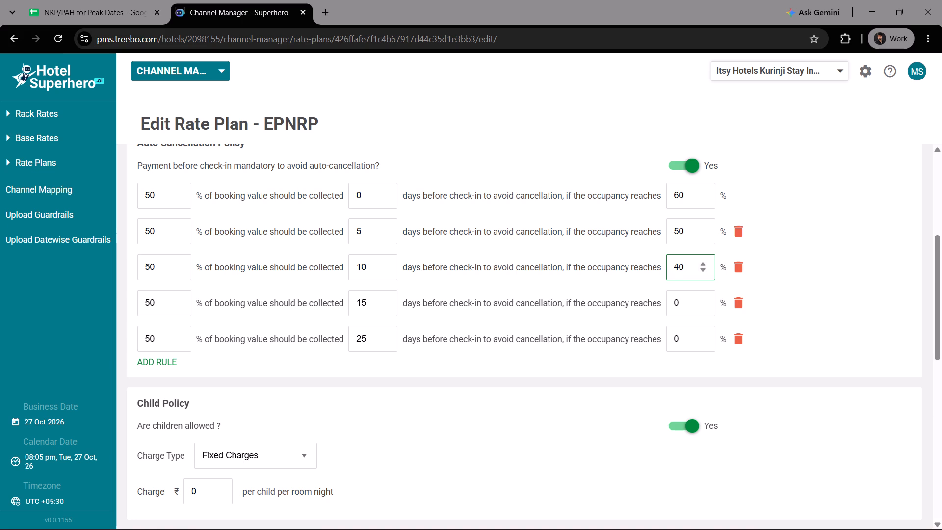
{"action": "left_click", "coordinate": [676, 312]}
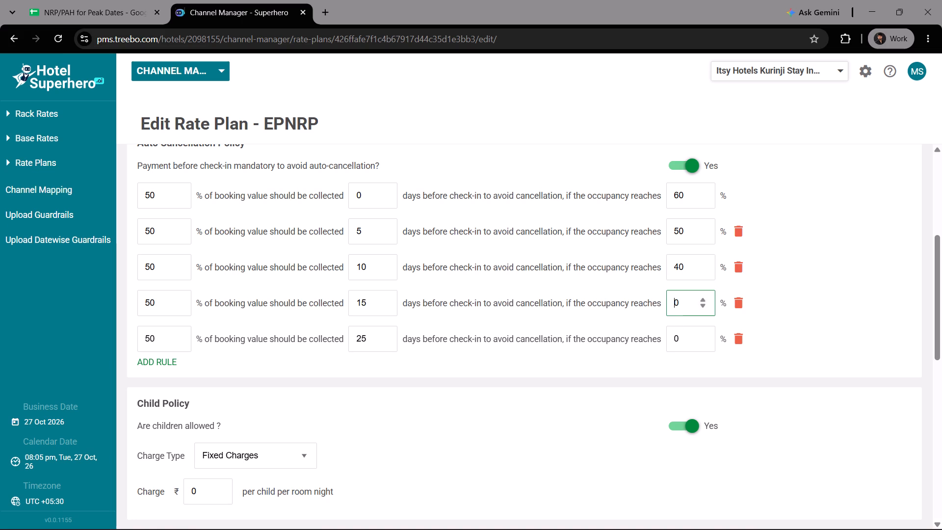
{"action": "type", "text": "35"}
{"action": "key", "text": "Right"}
{"action": "key", "text": "BackSpace"}
{"action": "left_click", "coordinate": [678, 354]}
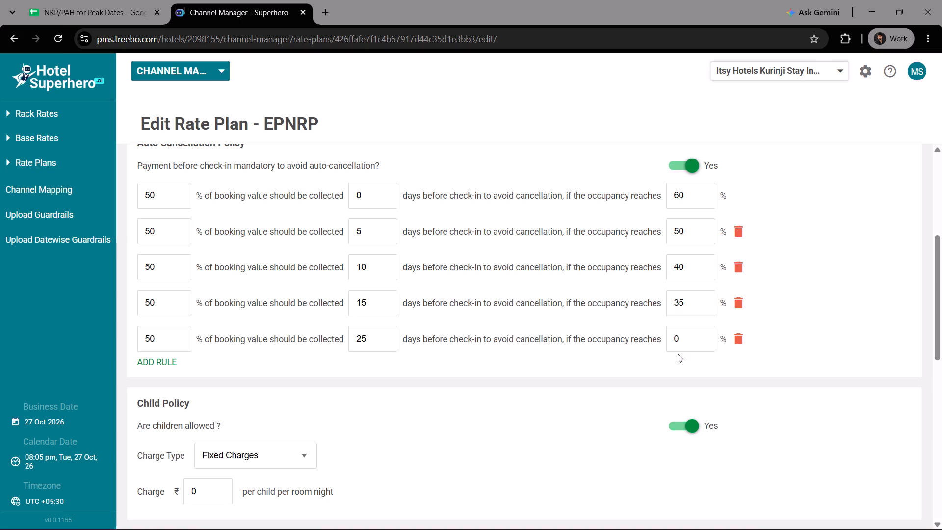
{"action": "left_click", "coordinate": [674, 348]}
{"action": "key", "text": "3"}
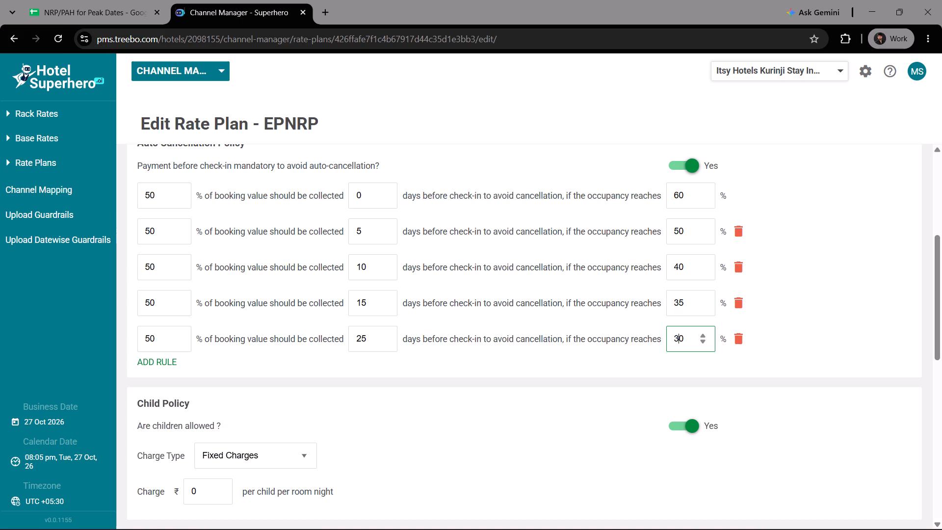
{"action": "left_click", "coordinate": [849, 373]}
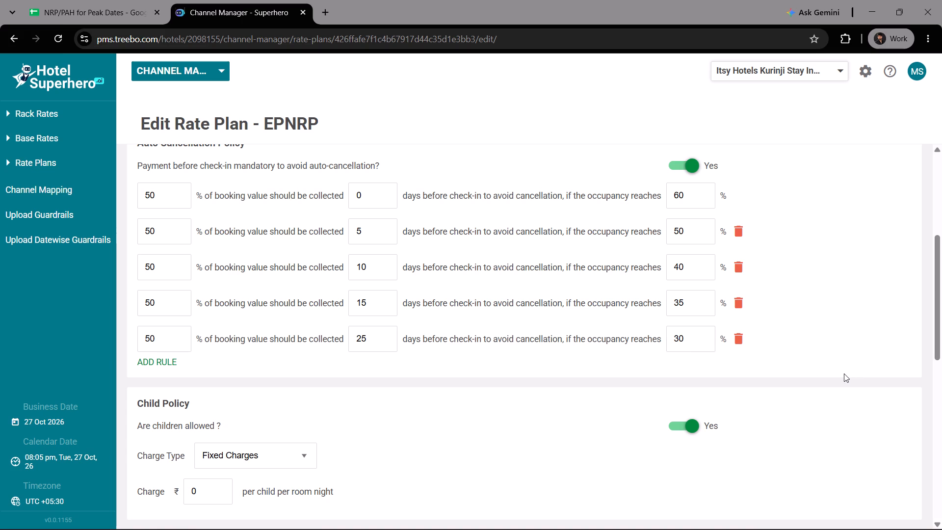
Review the EPNRP policies and restrictions, continue to rate plan naming and complete the rate plan to save it.
{"action": "scroll", "coordinate": [794, 371], "scroll_direction": "down", "scroll_amount": 1}
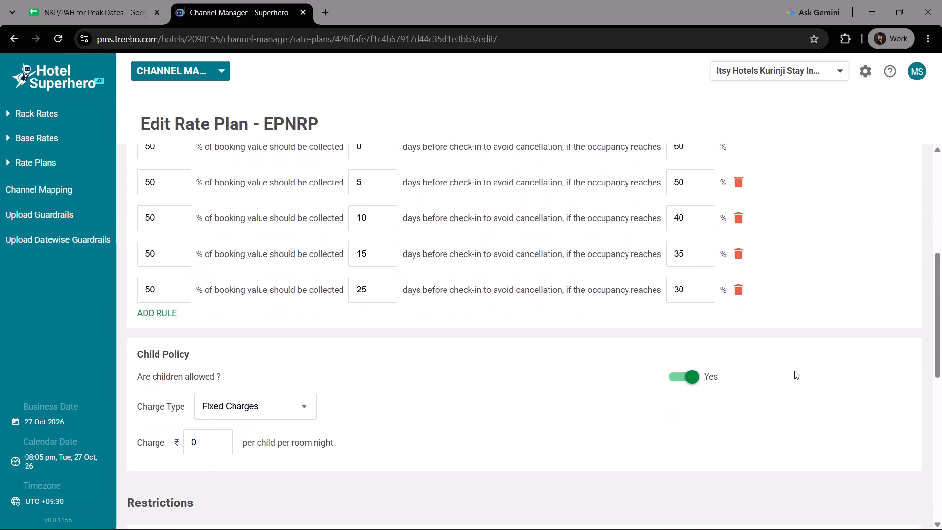
{"action": "scroll", "coordinate": [794, 371], "scroll_direction": "down", "scroll_amount": 1}
{"action": "scroll", "coordinate": [794, 371], "scroll_direction": "up", "scroll_amount": 2}
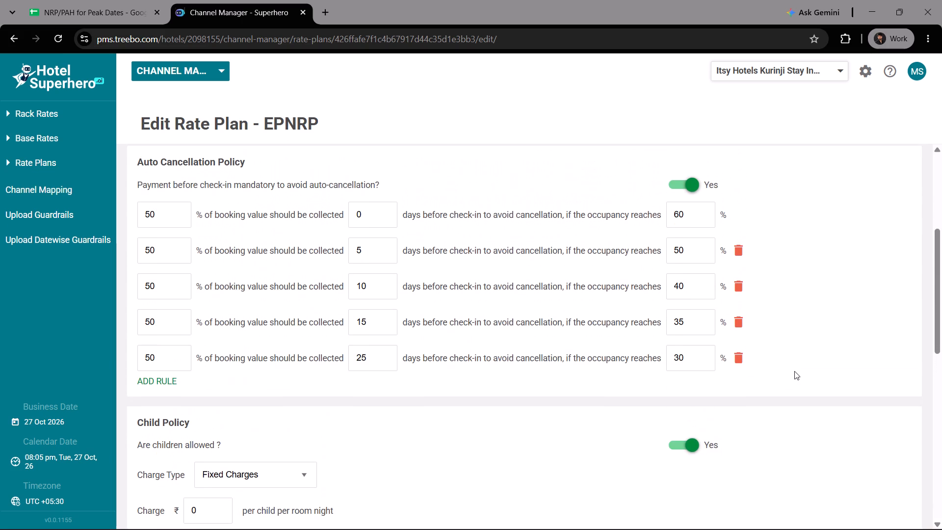
{"action": "scroll", "coordinate": [794, 371], "scroll_direction": "down", "scroll_amount": 6}
{"action": "scroll", "coordinate": [794, 371], "scroll_direction": "up", "scroll_amount": 1}
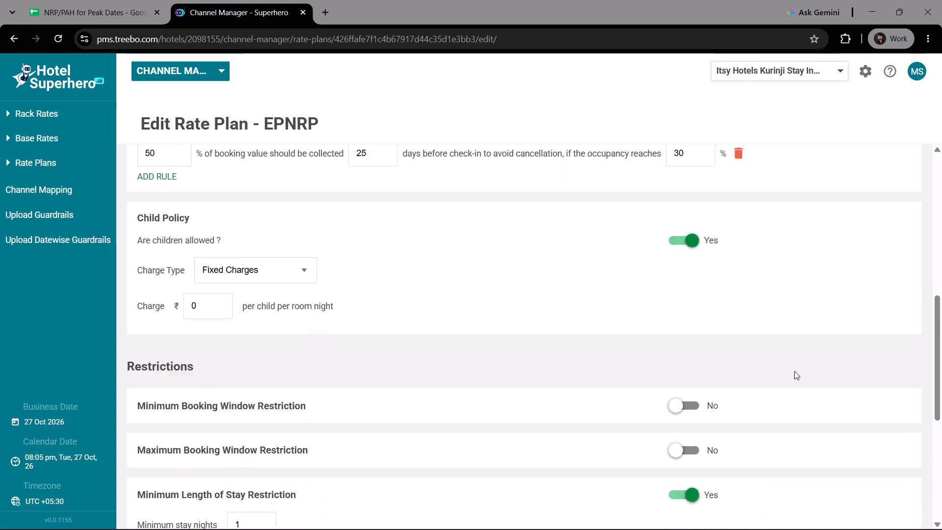
{"action": "scroll", "coordinate": [794, 371], "scroll_direction": "up", "scroll_amount": 1}
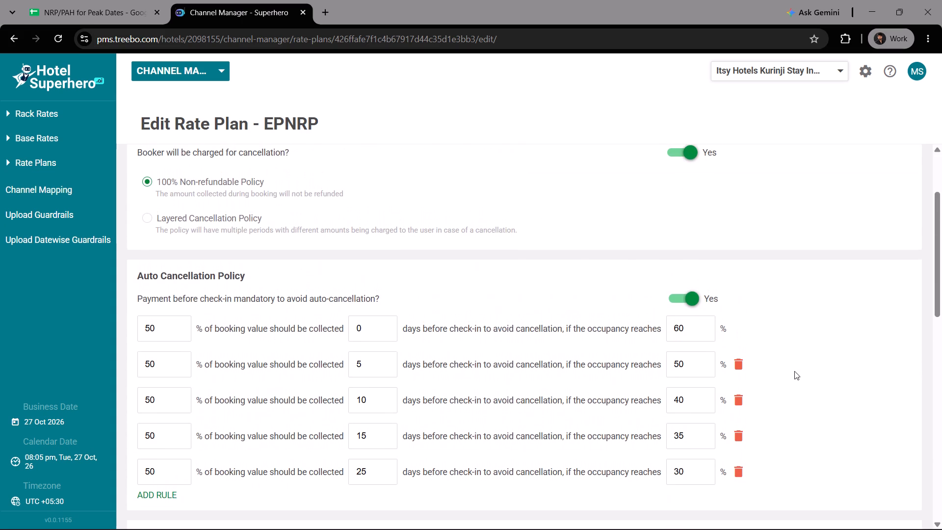
{"action": "scroll", "coordinate": [794, 371], "scroll_direction": "down", "scroll_amount": 5}
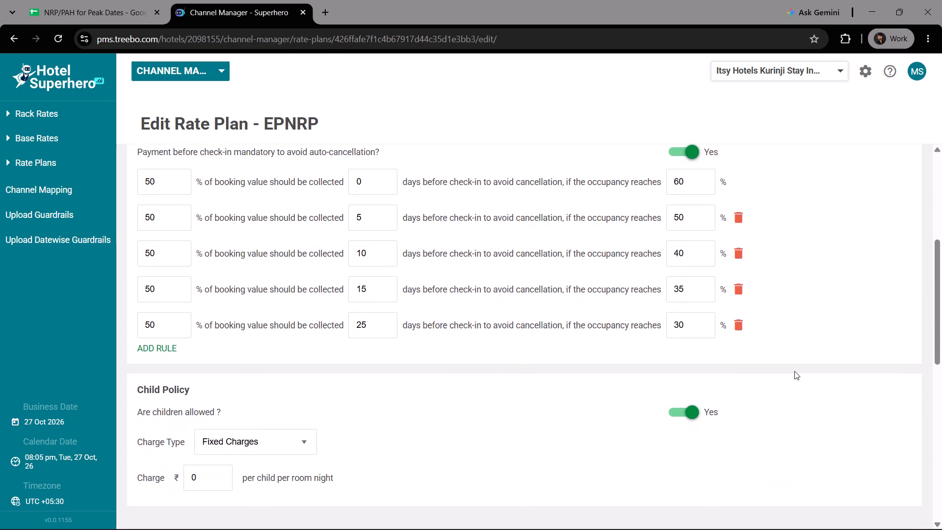
{"action": "scroll", "coordinate": [794, 371], "scroll_direction": "down", "scroll_amount": 8}
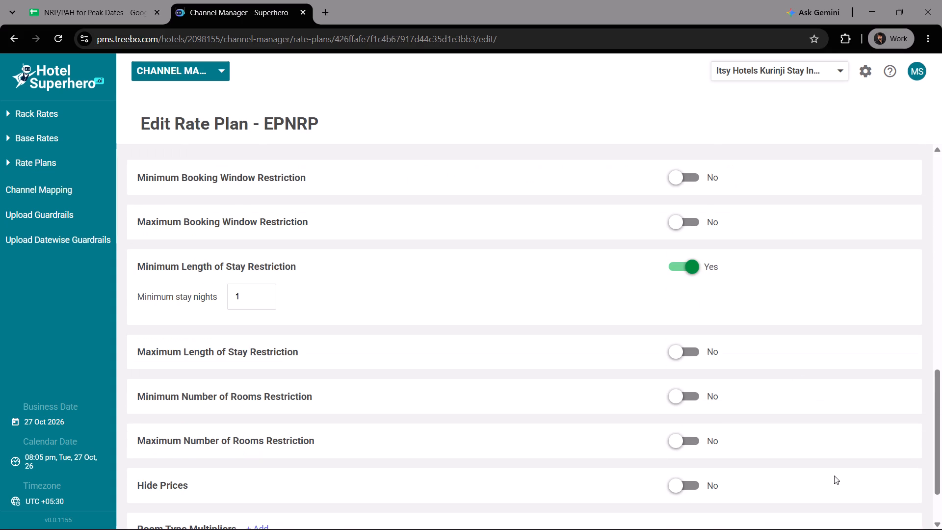
{"action": "left_click", "coordinate": [837, 488]}
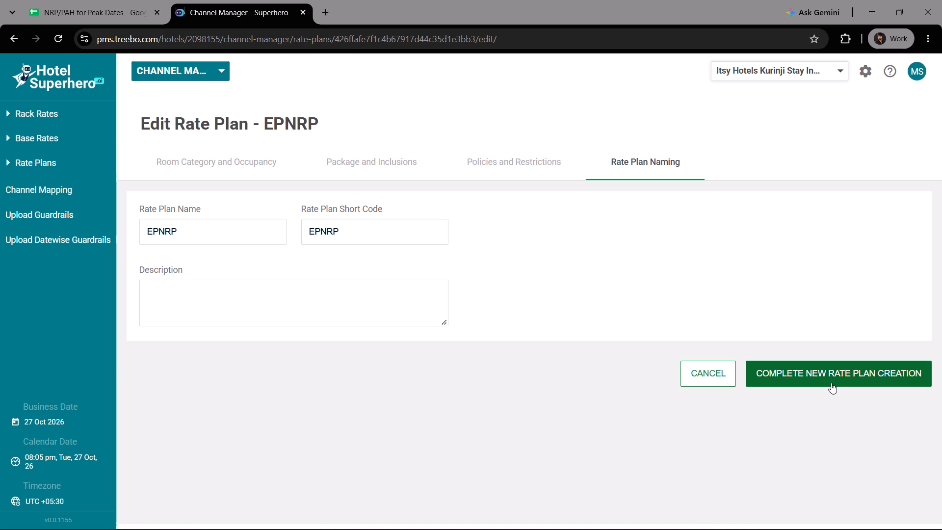
{"action": "left_click", "coordinate": [831, 383]}
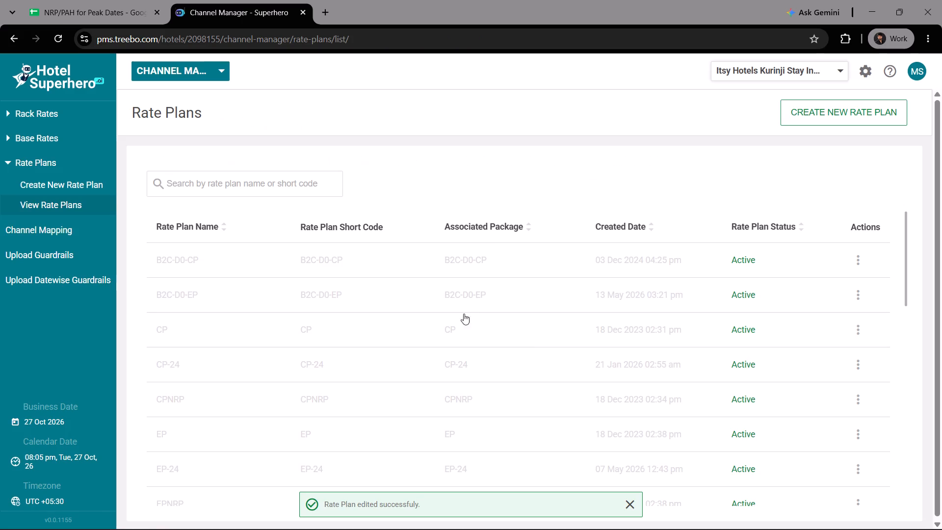
Search the rate plans for nrp, open CPNRP for editing and continue to its policies and restrictions.
{"action": "left_click", "coordinate": [244, 175]}
{"action": "type", "text": "nrp"}
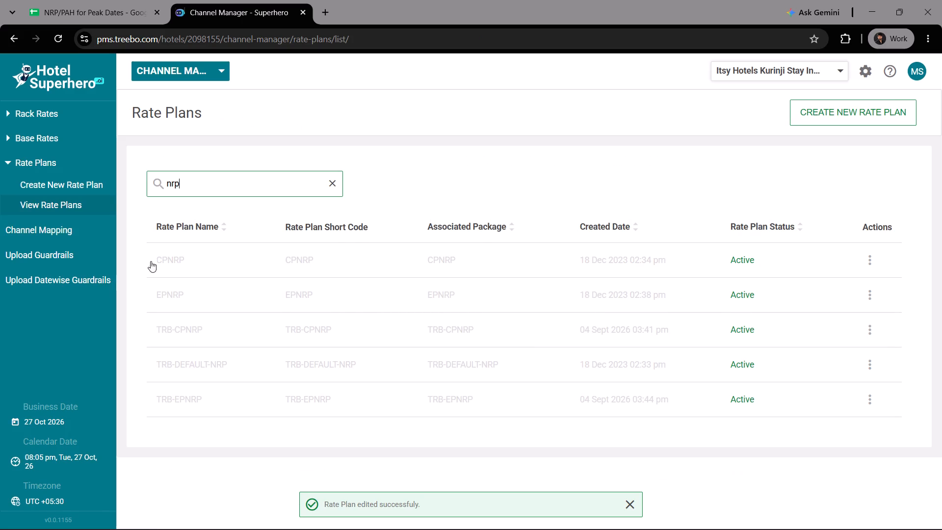
{"action": "left_click", "coordinate": [180, 257]}
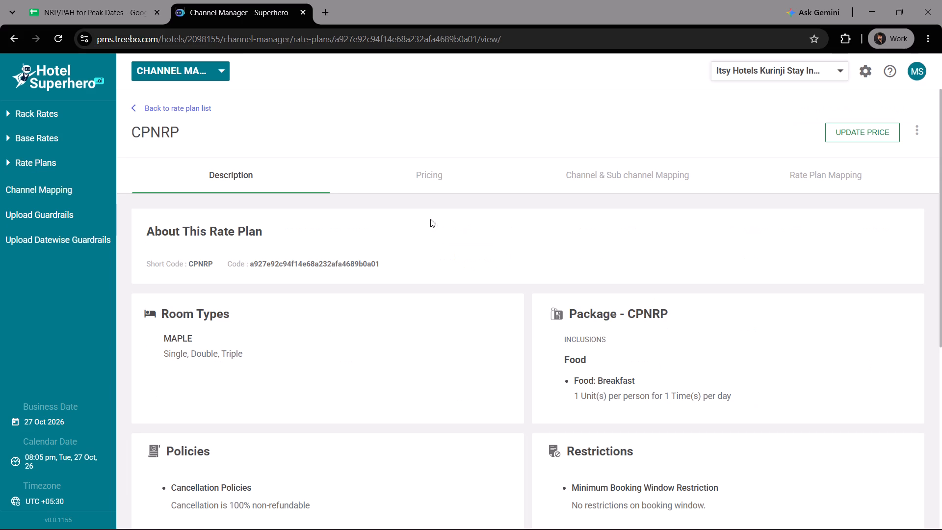
{"action": "left_click", "coordinate": [912, 129]}
{"action": "left_click", "coordinate": [859, 161]}
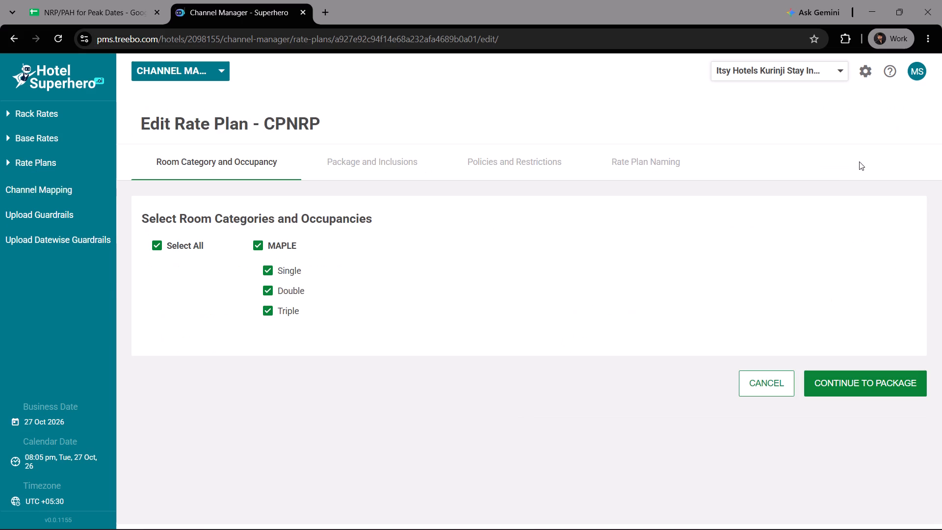
{"action": "left_click", "coordinate": [863, 382]}
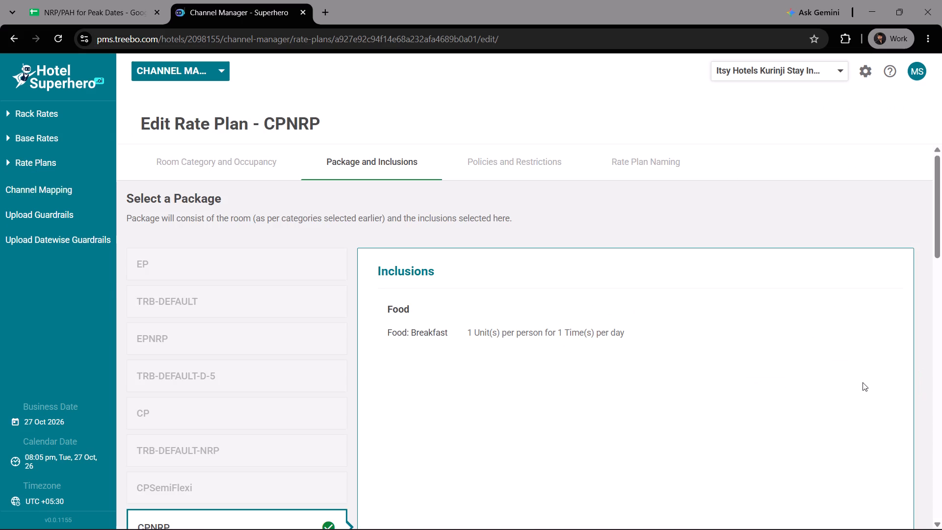
{"action": "scroll", "coordinate": [812, 386], "scroll_direction": "down", "scroll_amount": 12}
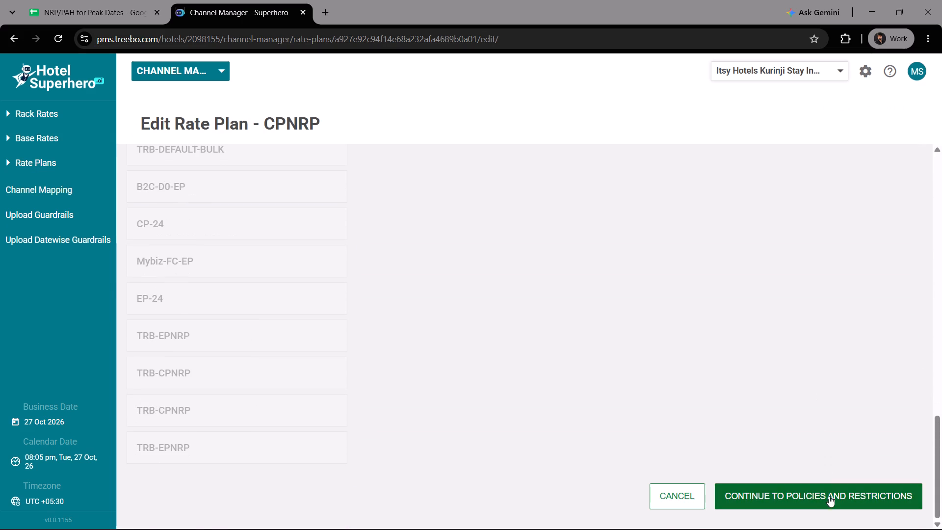
{"action": "left_click", "coordinate": [829, 496]}
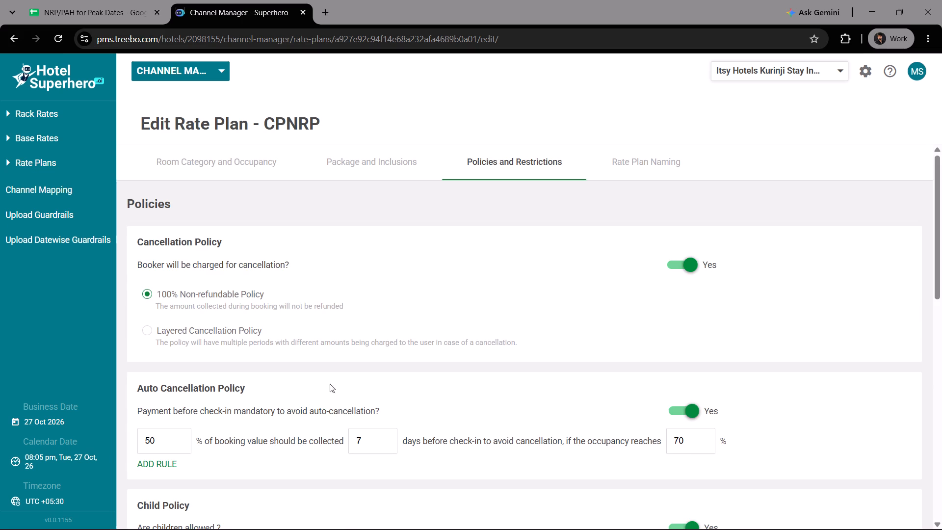
Add four auto-cancellation rules to CPNRP and set the booking value to be collected in each new rule to 50%.
{"action": "scroll", "coordinate": [287, 371], "scroll_direction": "down", "scroll_amount": 5}
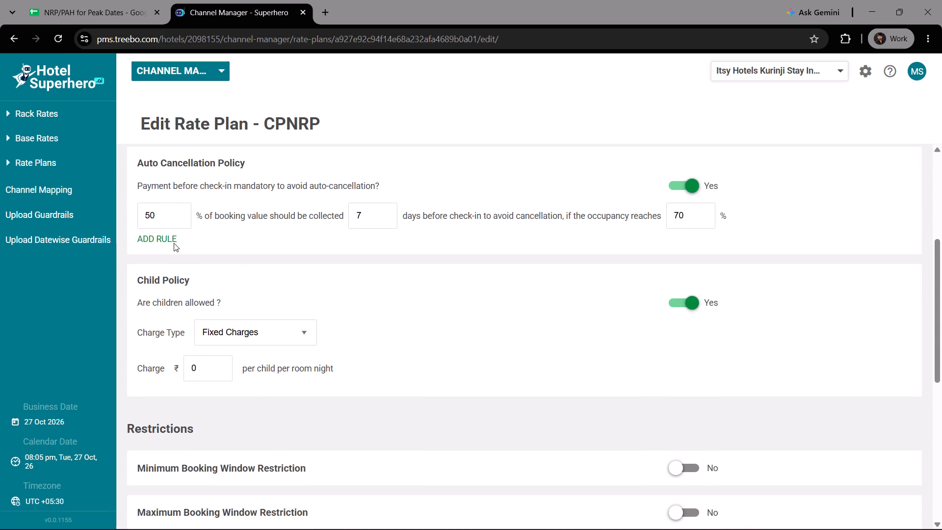
{"action": "left_click", "coordinate": [170, 240]}
{"action": "left_click", "coordinate": [161, 274]}
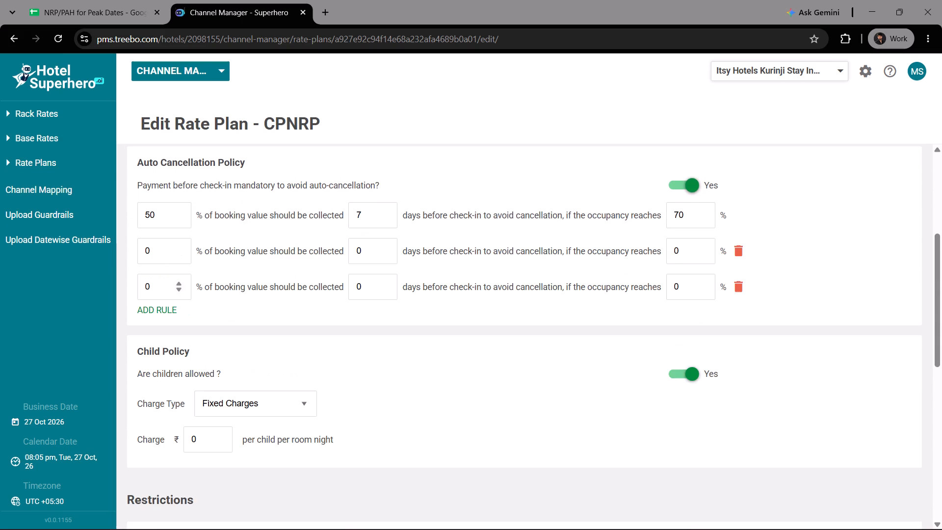
{"action": "left_click", "coordinate": [155, 309]}
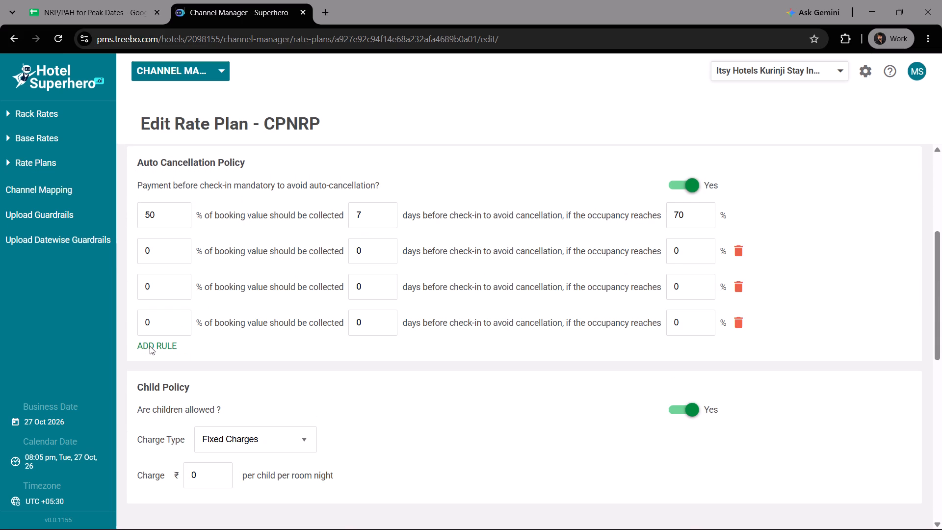
{"action": "left_click", "coordinate": [150, 347]}
{"action": "left_click", "coordinate": [144, 251]}
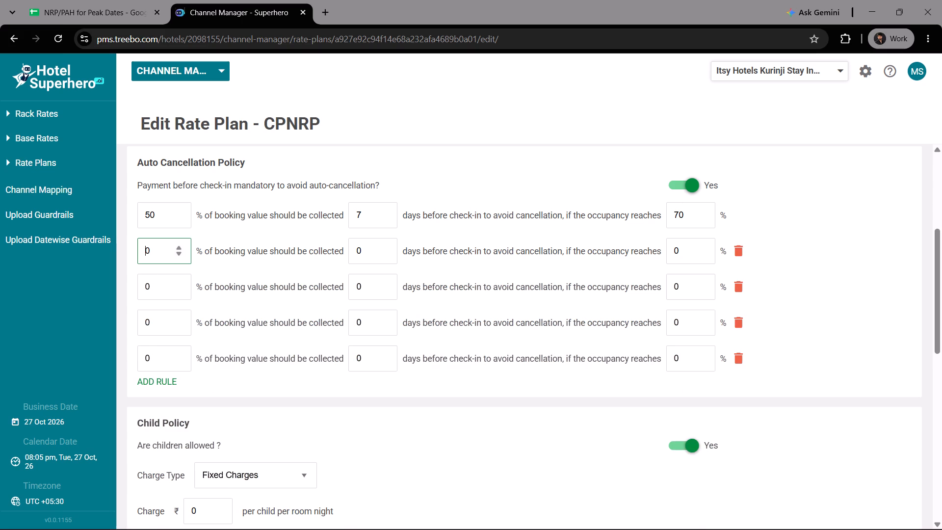
{"action": "key", "text": "5"}
{"action": "left_click", "coordinate": [143, 278]}
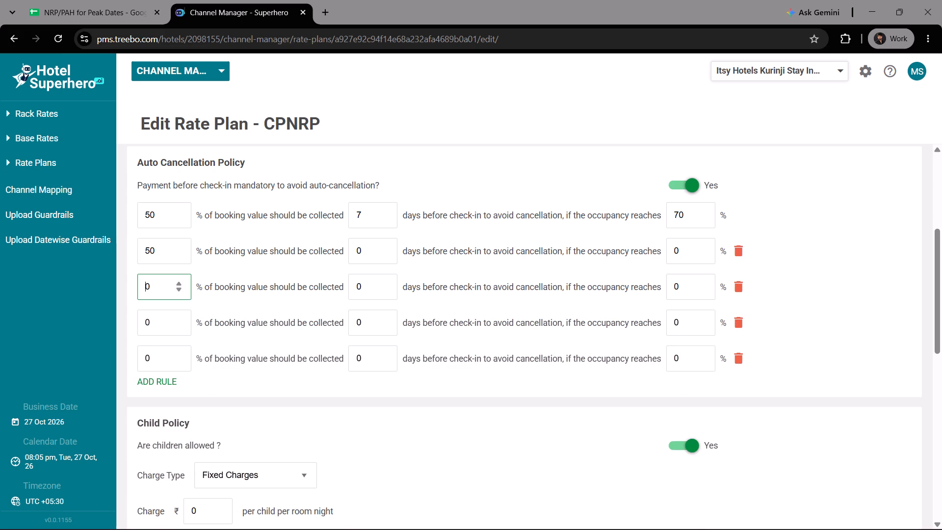
{"action": "key", "text": "5"}
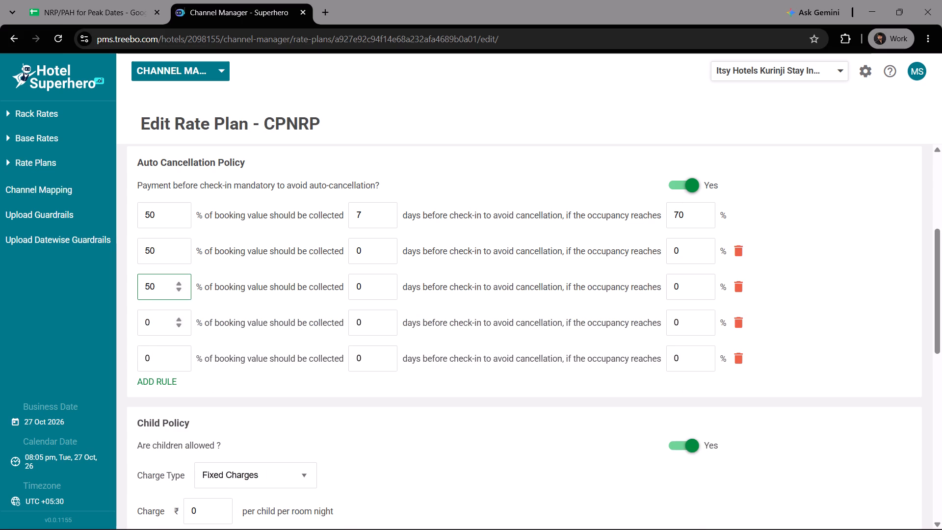
{"action": "left_click", "coordinate": [142, 324]}
{"action": "key", "text": "5"}
{"action": "left_click", "coordinate": [146, 353]}
{"action": "key", "text": "5"}
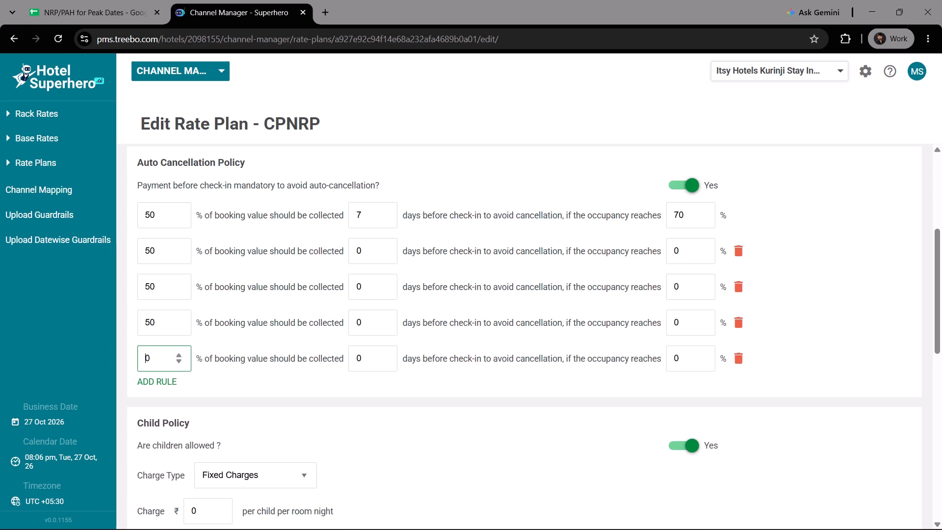
Set the days before check-in in the five CPNRP auto-cancellation rules to 0, 5, 10, 15 and 25, in order.
{"action": "left_click", "coordinate": [366, 213]}
{"action": "key", "text": "BackSpace"}
{"action": "key", "text": "0"}
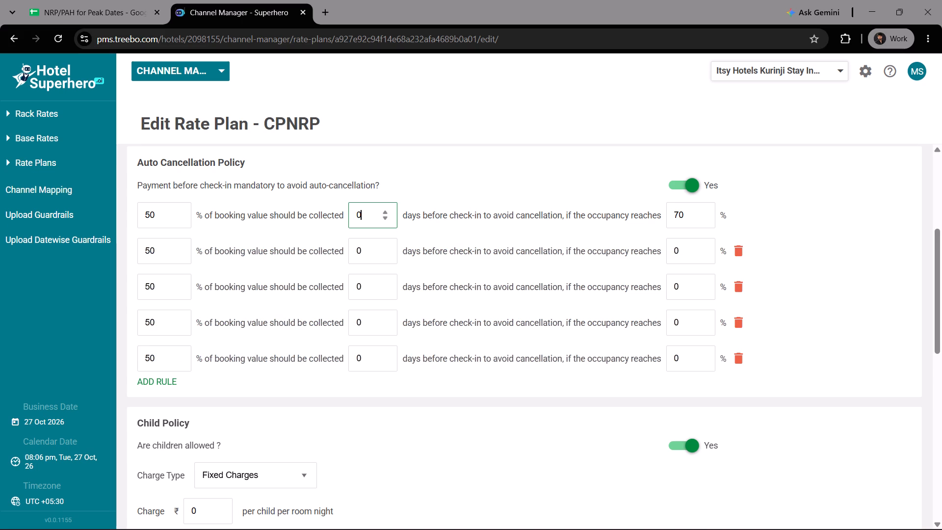
{"action": "left_click", "coordinate": [366, 250]}
{"action": "key", "text": "BackSpace"}
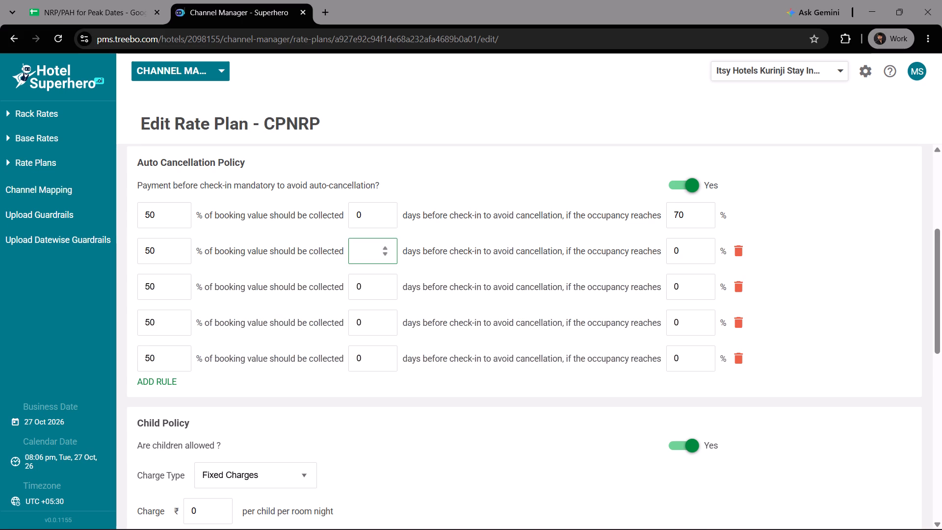
{"action": "key", "text": "5"}
{"action": "left_click", "coordinate": [366, 285]}
{"action": "key", "text": "BackSpace"}
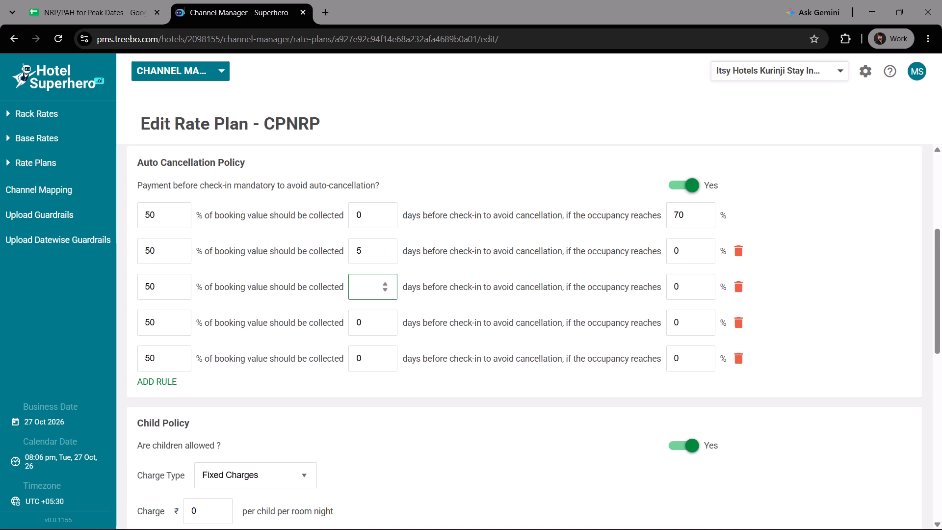
{"action": "type", "text": "10"}
{"action": "left_click", "coordinate": [360, 336]}
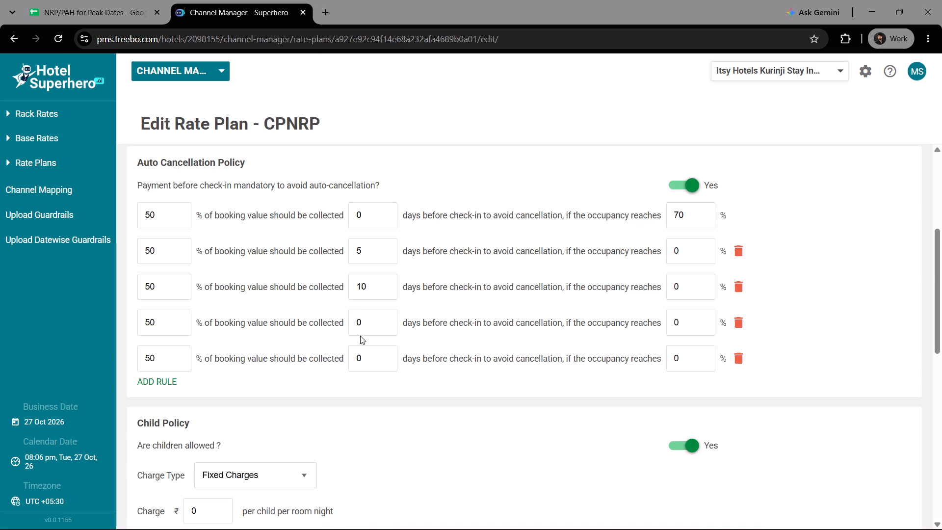
{"action": "left_click", "coordinate": [359, 331]}
{"action": "key", "text": "BackSpace"}
{"action": "type", "text": "15"}
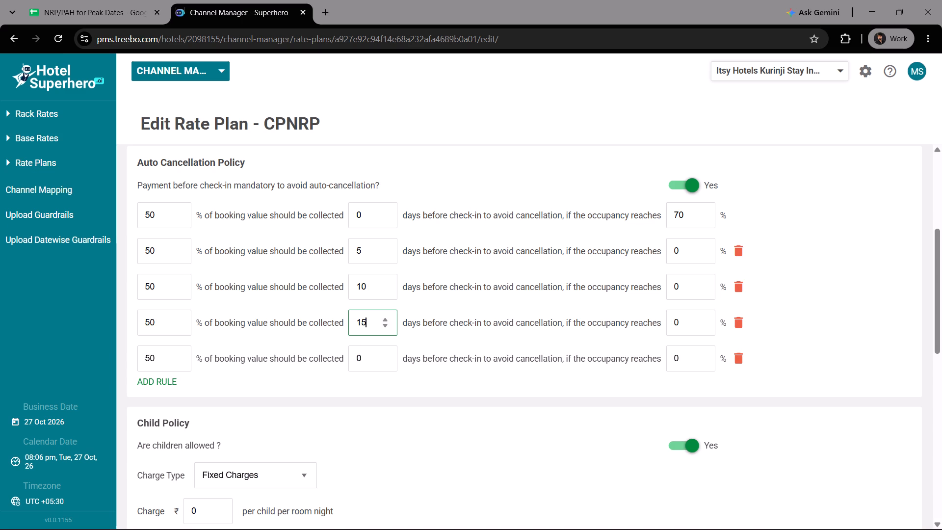
{"action": "left_click", "coordinate": [362, 356]}
{"action": "key", "text": "BackSpace"}
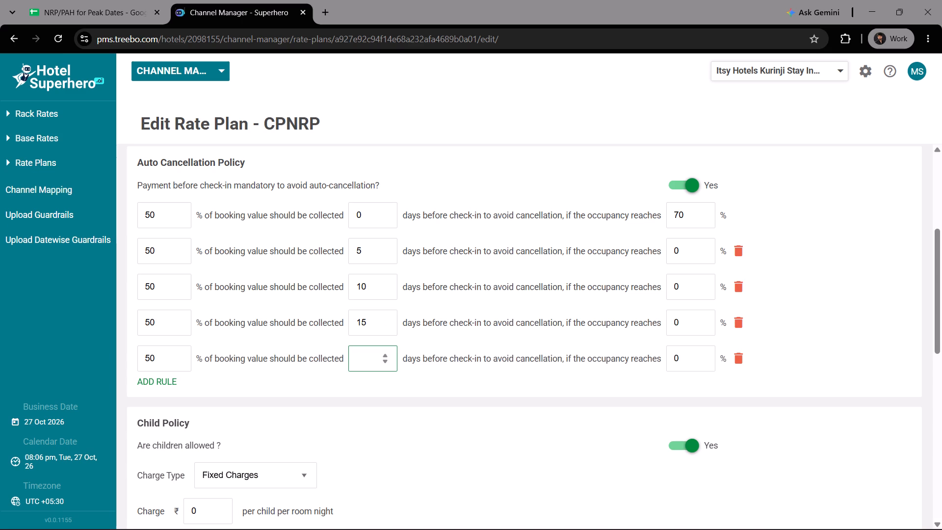
{"action": "type", "text": "25"}
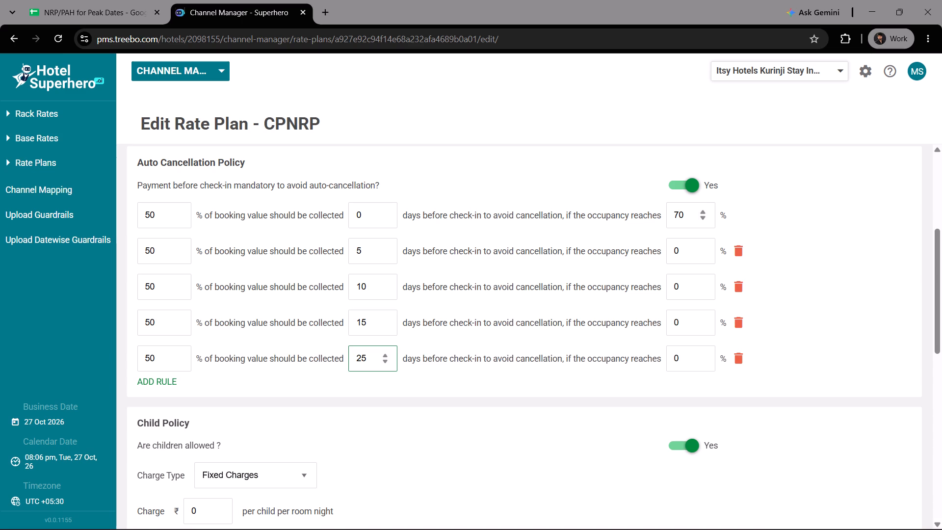
Set the occupancy thresholds of the five CPNRP auto-cancellation rules to 60, 50, 40, 35 and 30%, in order.
{"action": "left_click", "coordinate": [680, 213]}
{"action": "key", "text": "BackSpace"}
{"action": "key", "text": "6"}
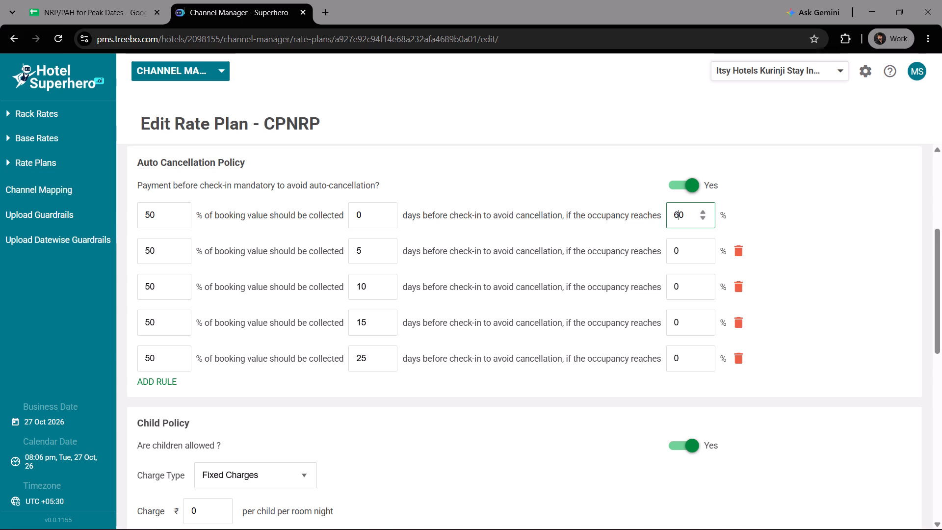
{"action": "left_click", "coordinate": [676, 246]}
{"action": "key", "text": "5"}
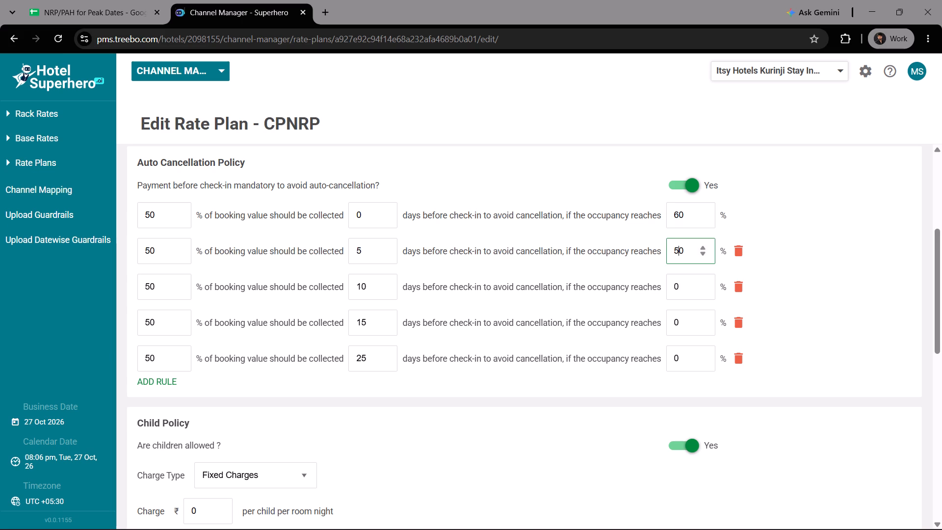
{"action": "left_click", "coordinate": [676, 284]}
{"action": "key", "text": "4"}
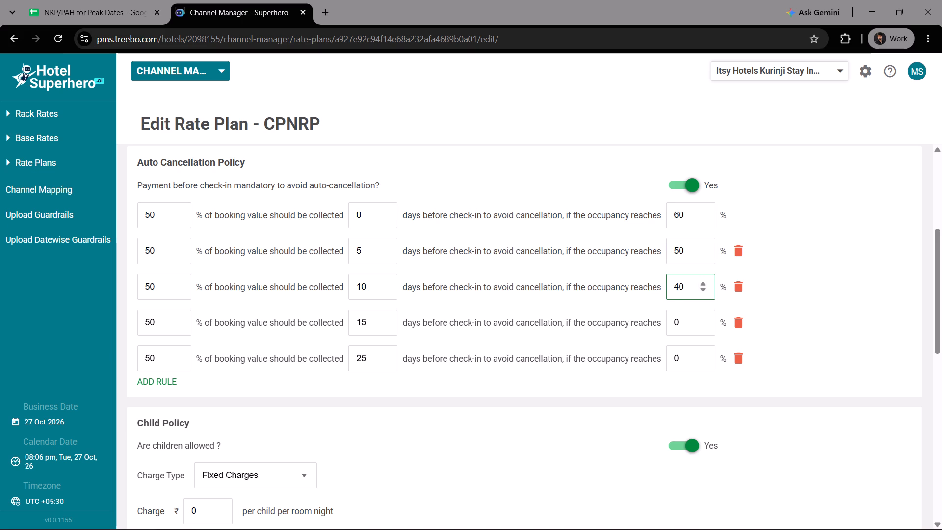
{"action": "left_click", "coordinate": [673, 330]}
{"action": "key", "text": "3"}
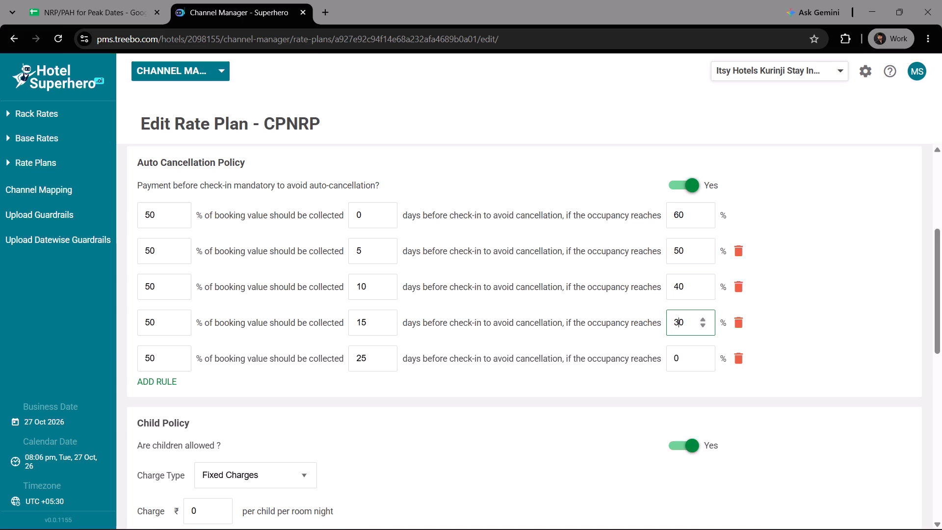
{"action": "key", "text": "Right"}
{"action": "key", "text": "BackSpace"}
{"action": "key", "text": "5"}
{"action": "left_click", "coordinate": [673, 367]}
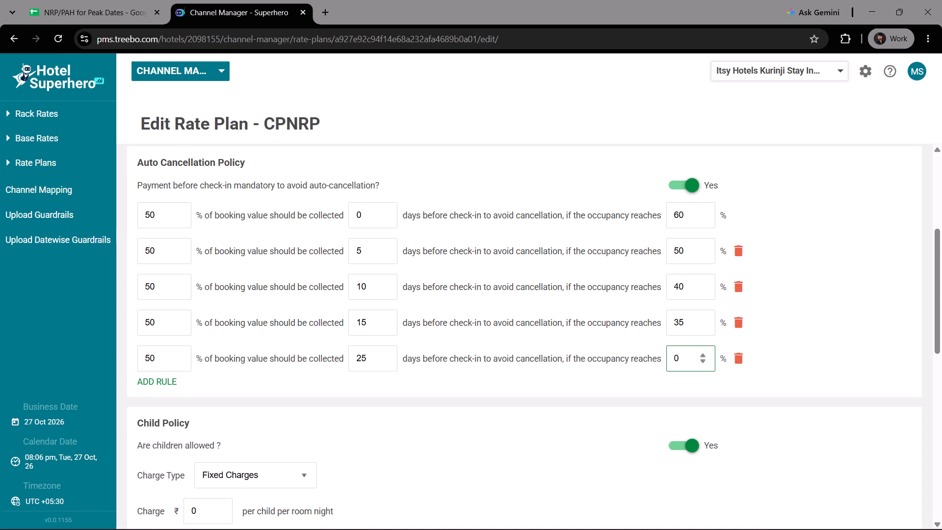
{"action": "key", "text": "3"}
{"action": "left_click", "coordinate": [864, 394]}
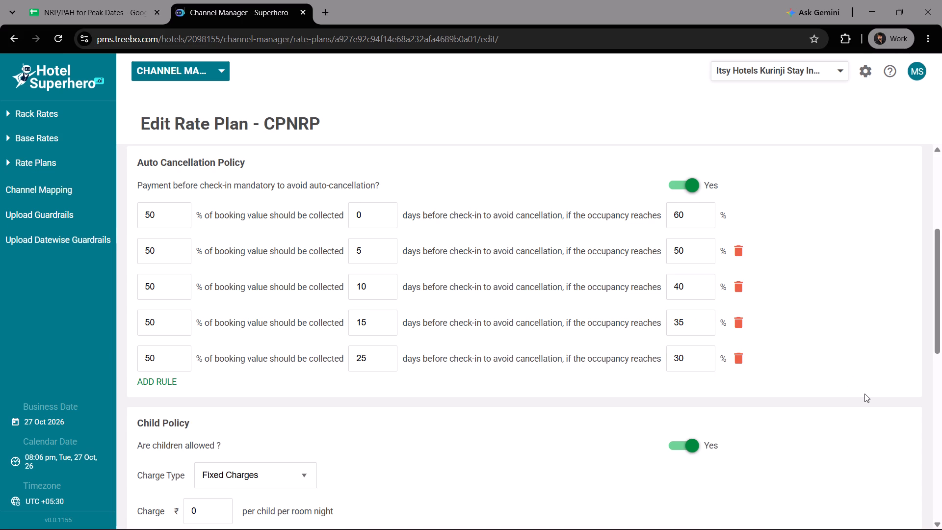
Review the CPNRP policies and restrictions, continue to rate plan naming and complete the rate plan to save it.
{"action": "scroll", "coordinate": [864, 394], "scroll_direction": "down", "scroll_amount": 1}
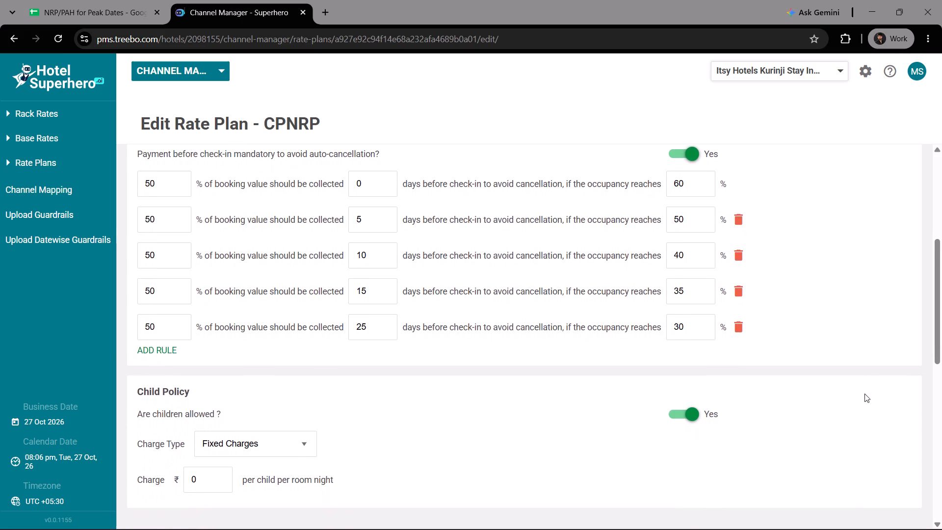
{"action": "scroll", "coordinate": [864, 394], "scroll_direction": "down", "scroll_amount": 1}
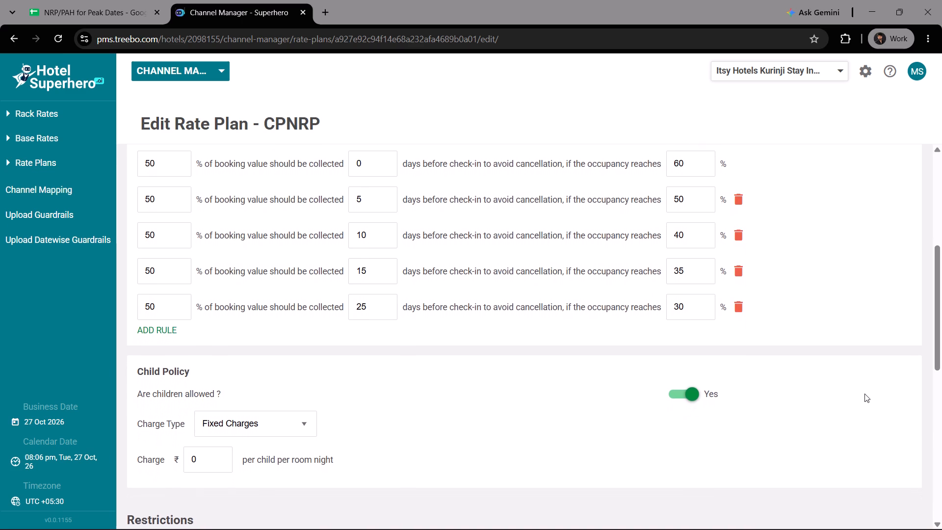
{"action": "scroll", "coordinate": [864, 394], "scroll_direction": "down", "scroll_amount": 6}
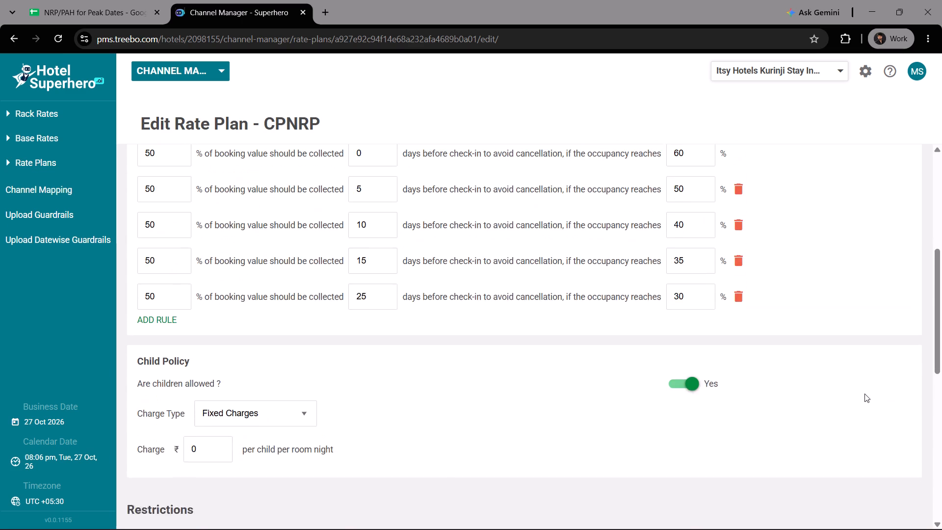
{"action": "scroll", "coordinate": [864, 394], "scroll_direction": "down", "scroll_amount": 2}
{"action": "scroll", "coordinate": [864, 394], "scroll_direction": "up", "scroll_amount": 3}
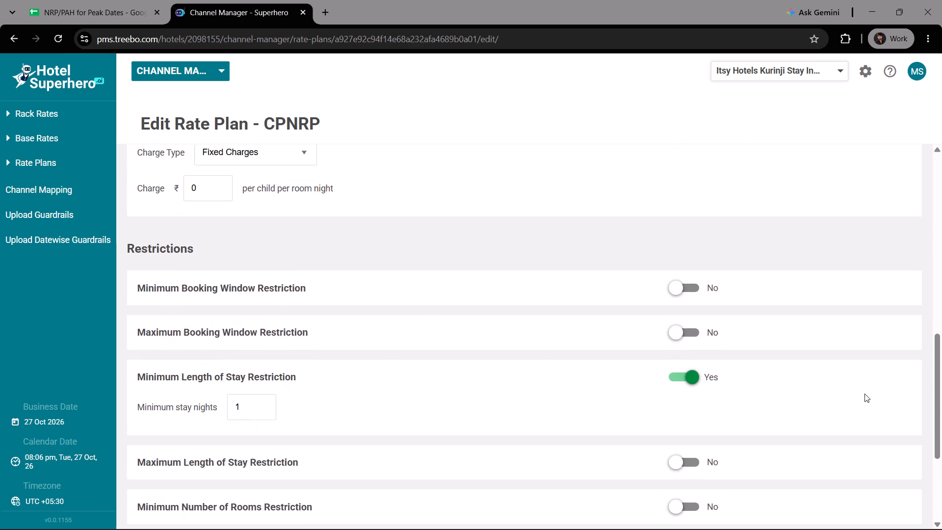
{"action": "scroll", "coordinate": [864, 394], "scroll_direction": "up", "scroll_amount": 7}
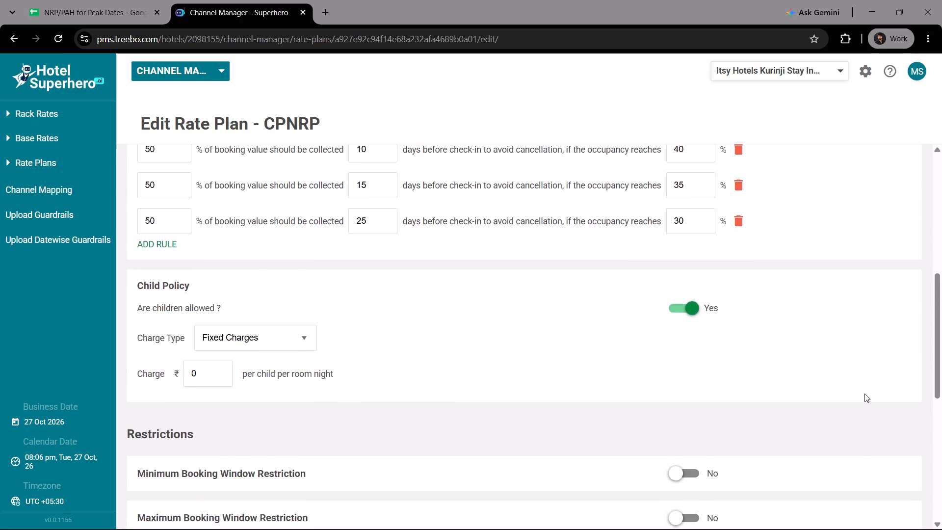
{"action": "scroll", "coordinate": [864, 394], "scroll_direction": "up", "scroll_amount": 1}
{"action": "scroll", "coordinate": [864, 394], "scroll_direction": "down", "scroll_amount": 2}
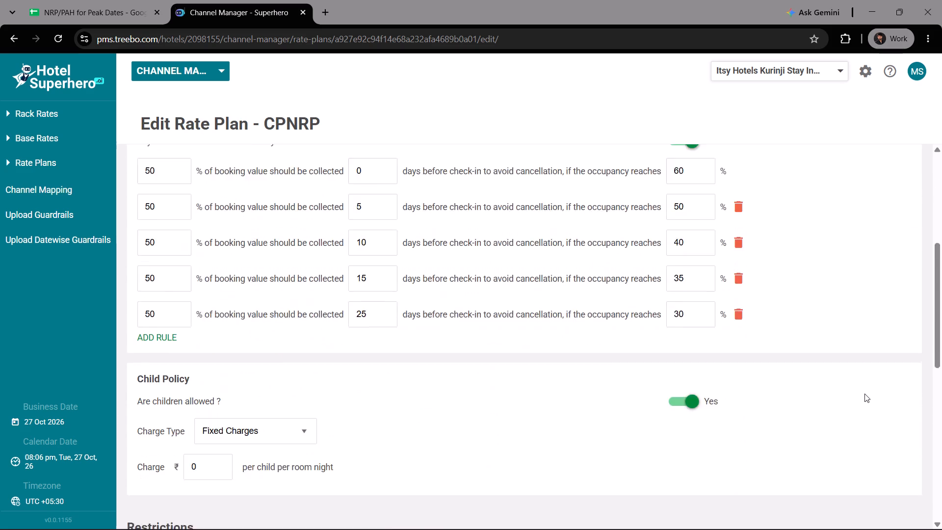
{"action": "scroll", "coordinate": [864, 394], "scroll_direction": "down", "scroll_amount": 1}
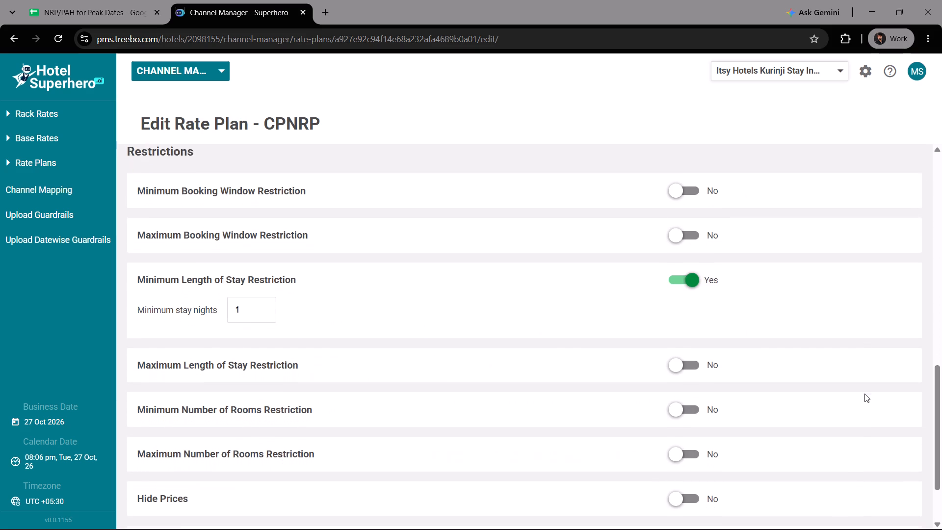
{"action": "scroll", "coordinate": [864, 394], "scroll_direction": "down", "scroll_amount": 4}
{"action": "left_click", "coordinate": [848, 490]}
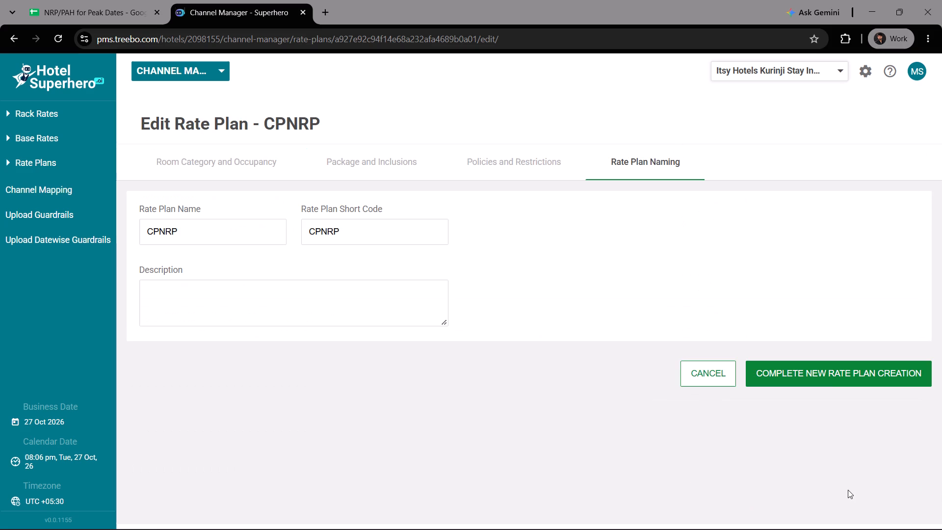
{"action": "left_click", "coordinate": [823, 374]}
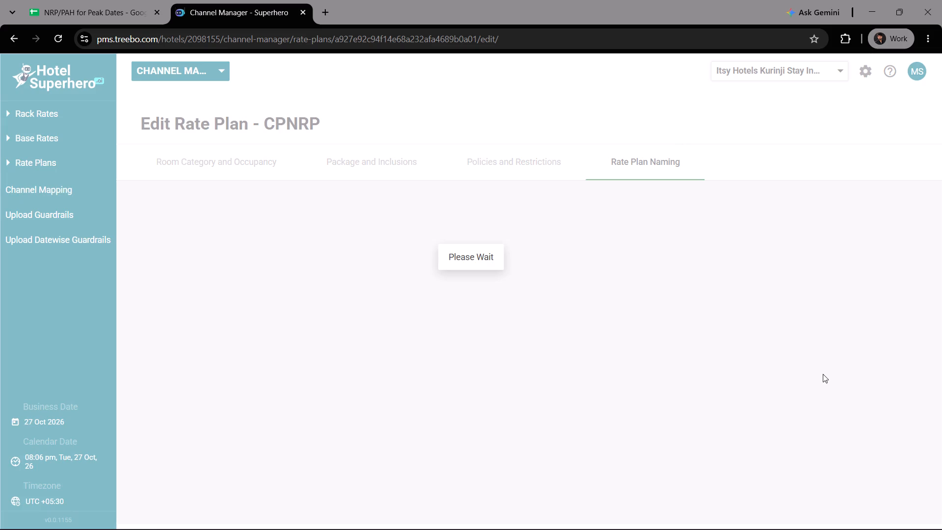